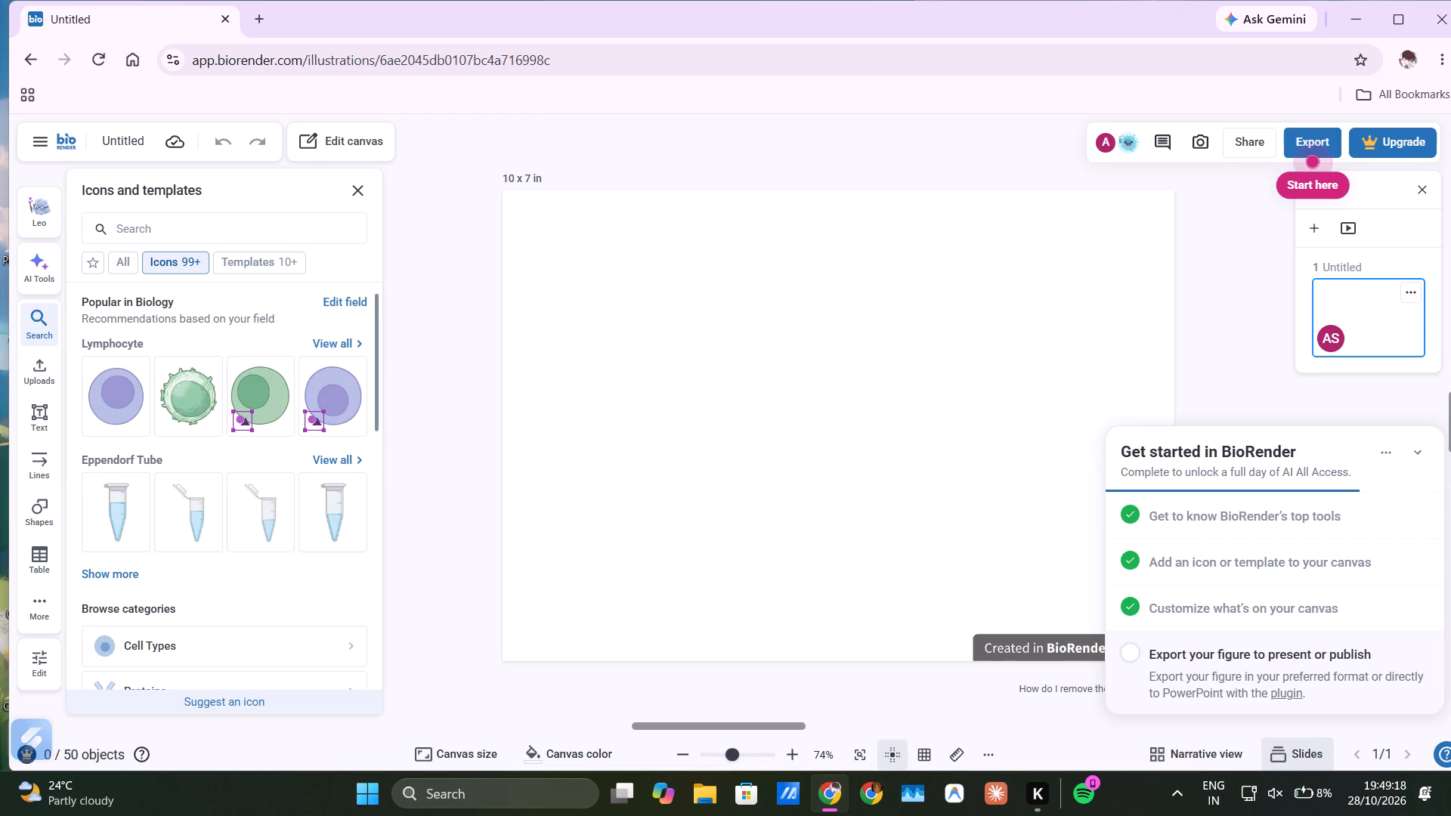
Widen the icons and templates library to all content types and start a search in it.
{"action": "scroll", "coordinate": [149, 373], "scroll_direction": "down", "scroll_amount": 2}
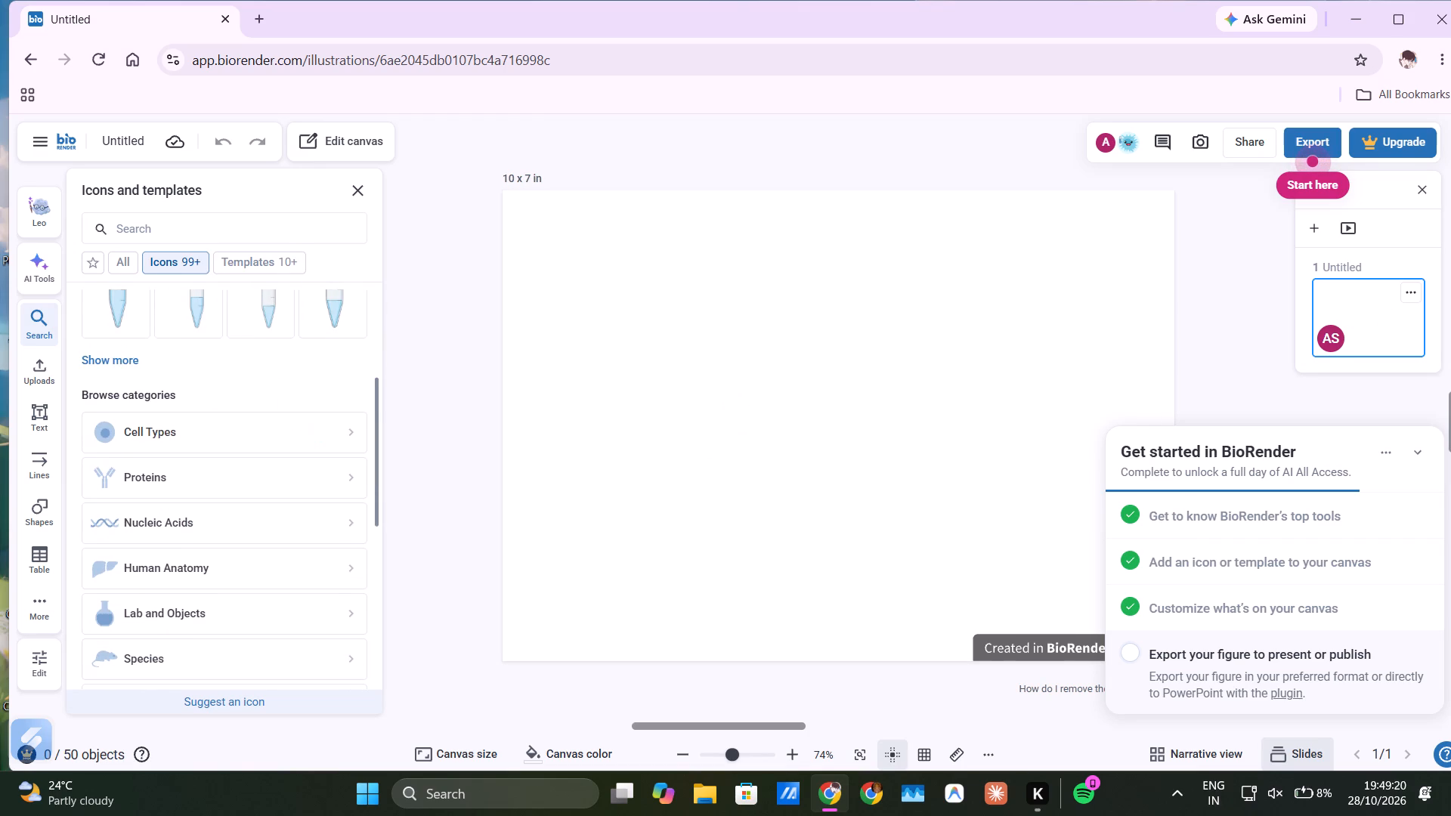
{"action": "scroll", "coordinate": [149, 373], "scroll_direction": "up", "scroll_amount": 2}
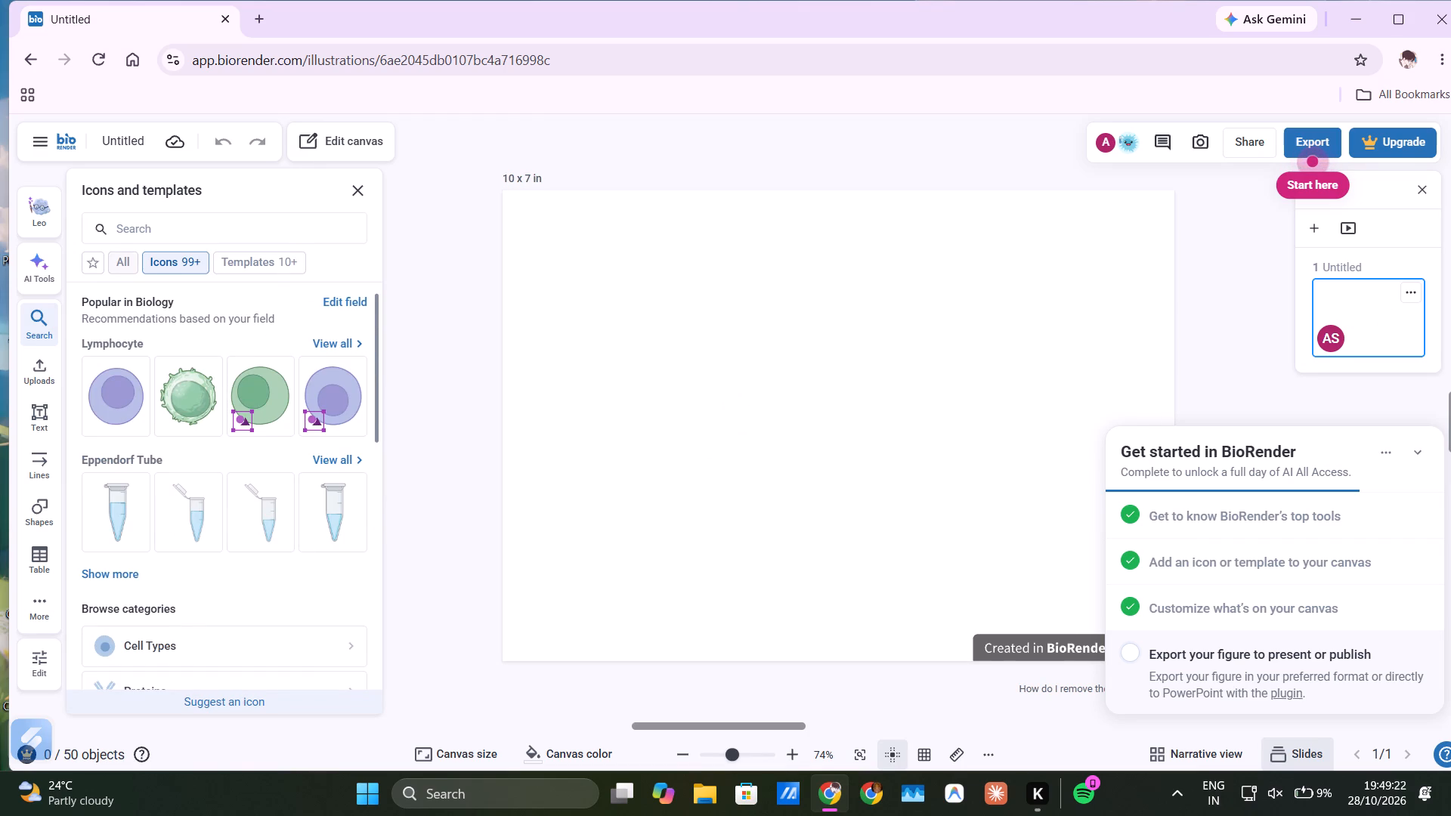
{"action": "left_click", "coordinate": [128, 261]}
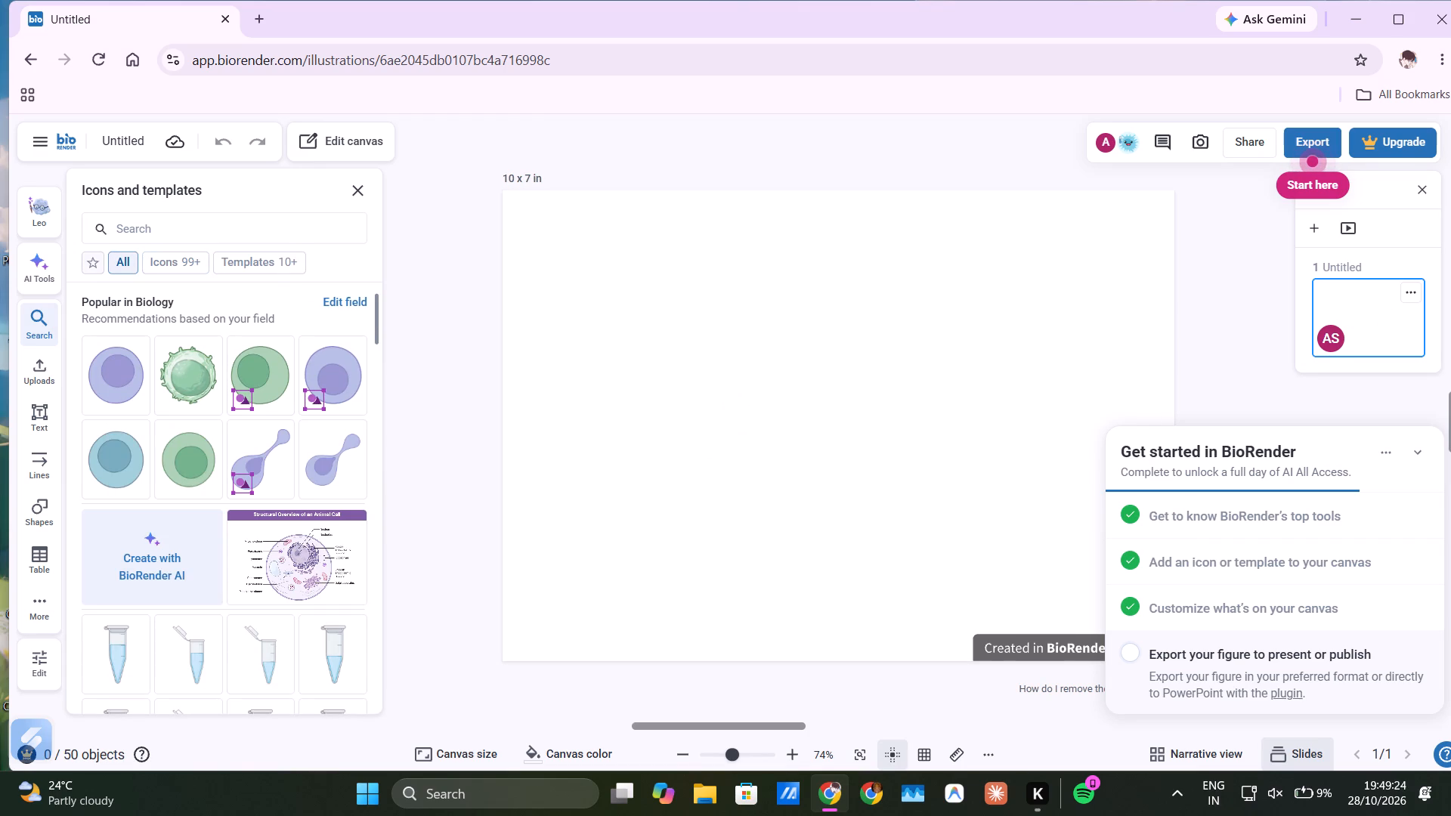
{"action": "left_click", "coordinate": [130, 236]}
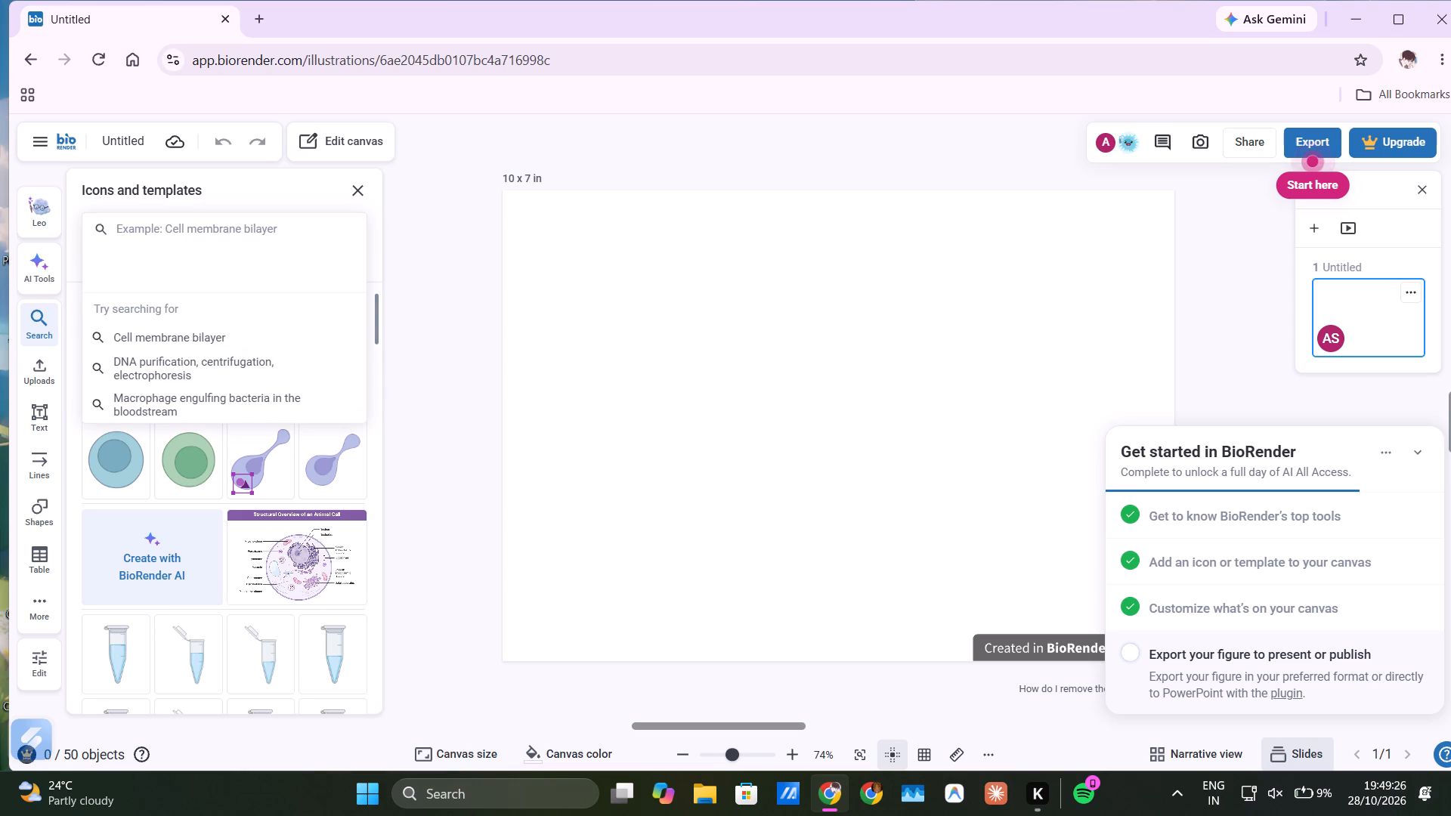
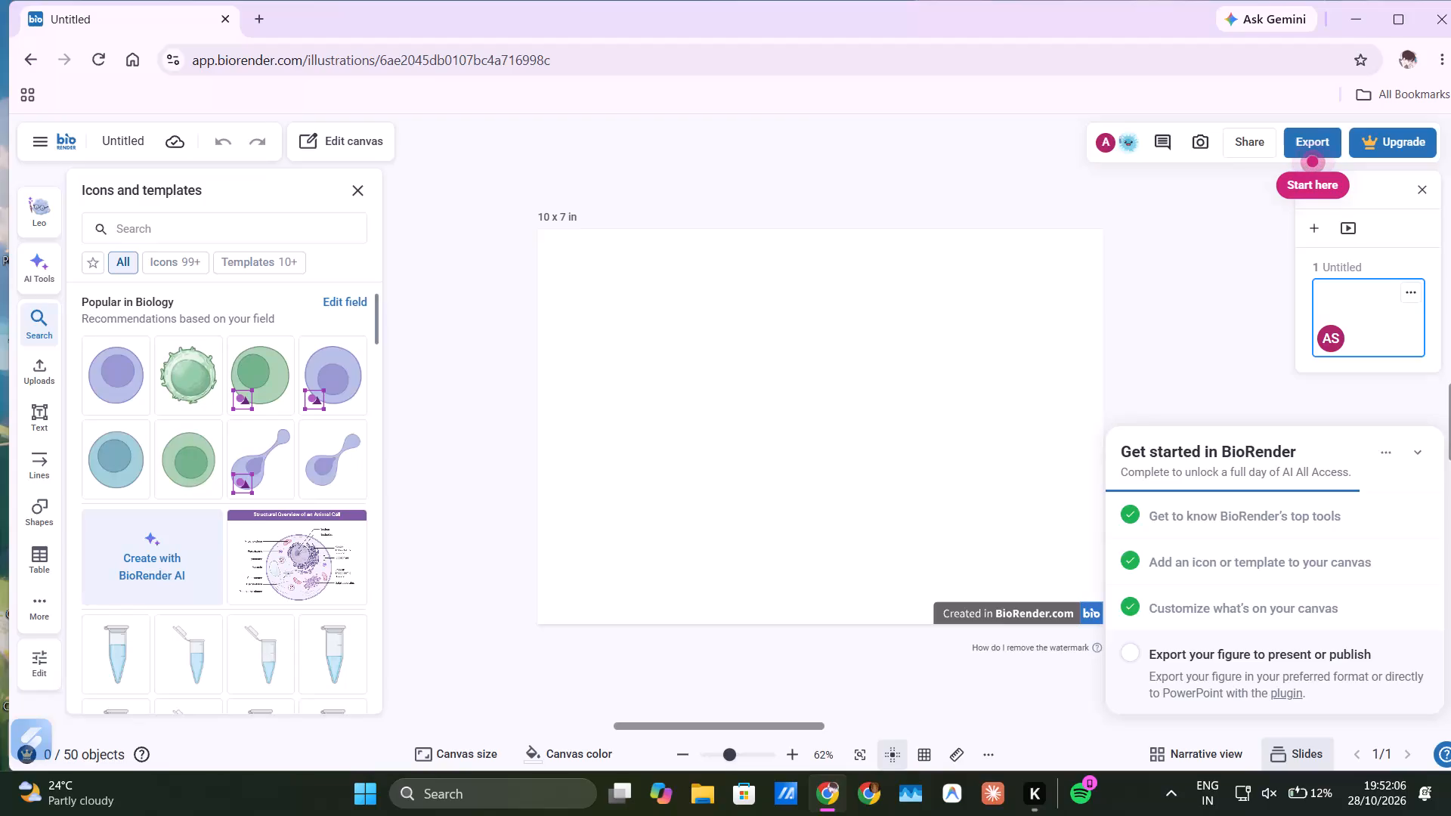
Search the library for "b cell" and place the spiky B-cell (3D) icon in the canvas's upper-left corner.
{"action": "left_click", "coordinate": [1425, 451]}
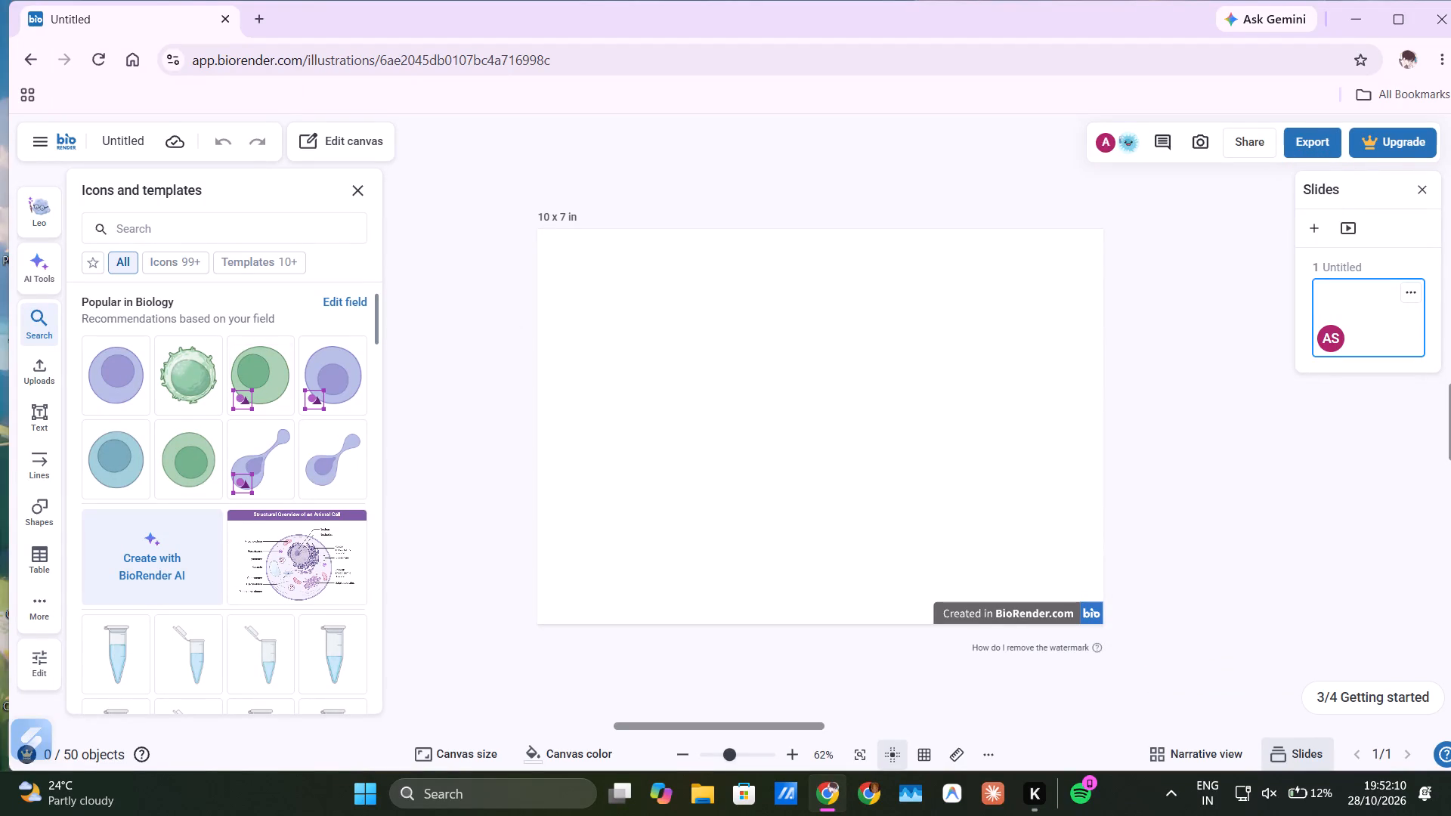
{"action": "left_click", "coordinate": [138, 220]}
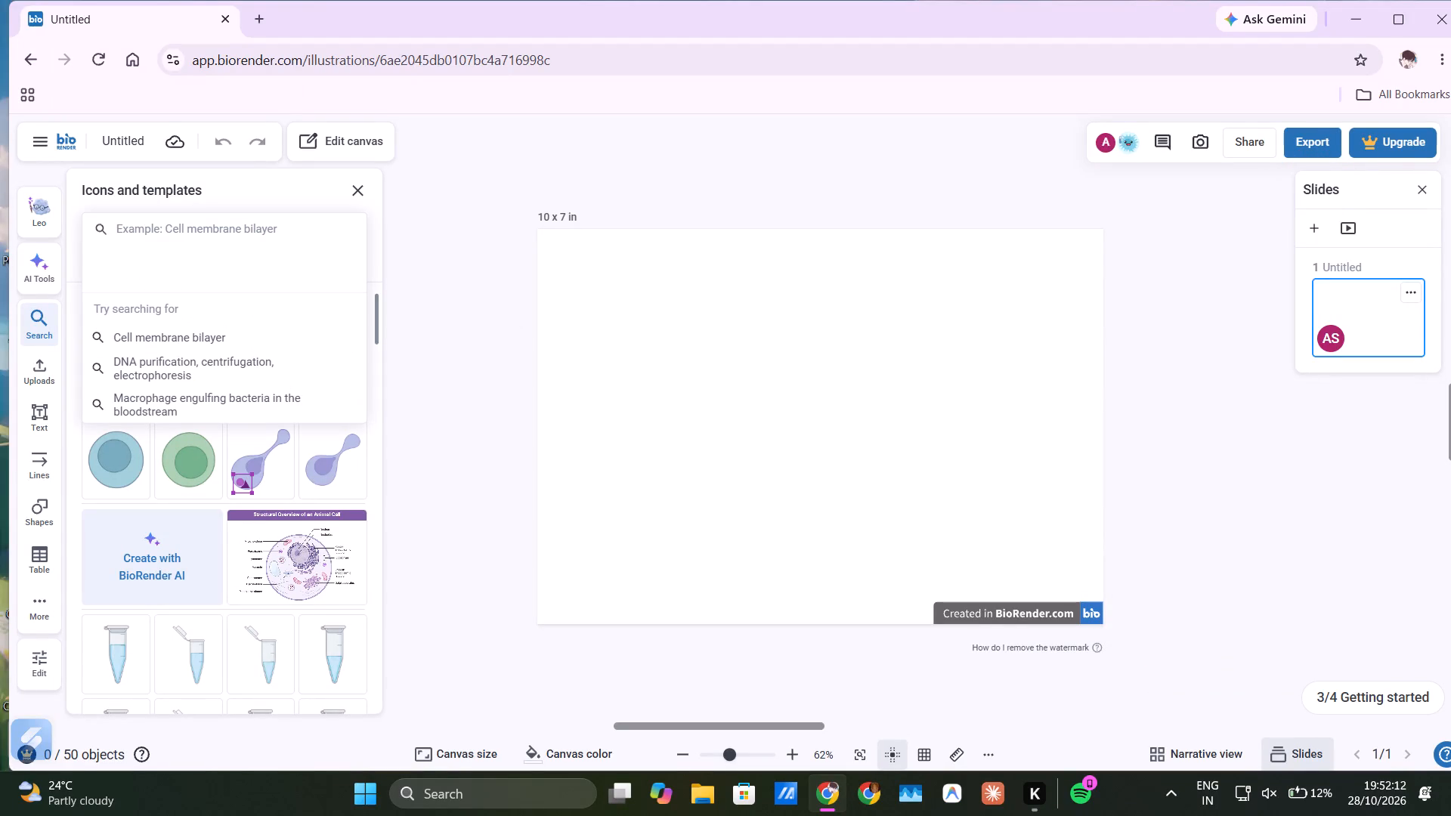
{"action": "type", "text": "b cell"}
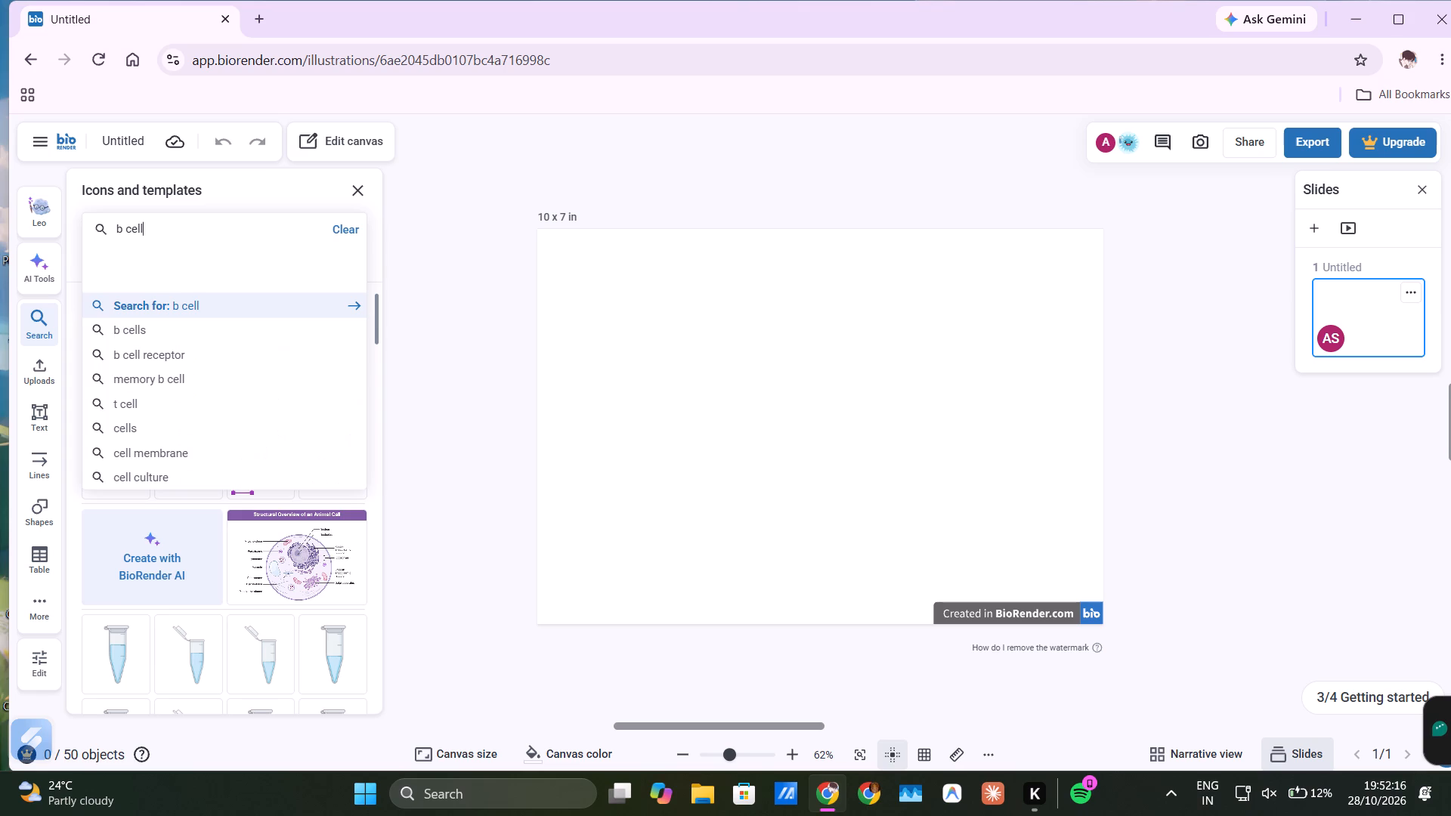
{"action": "key", "text": "Return"}
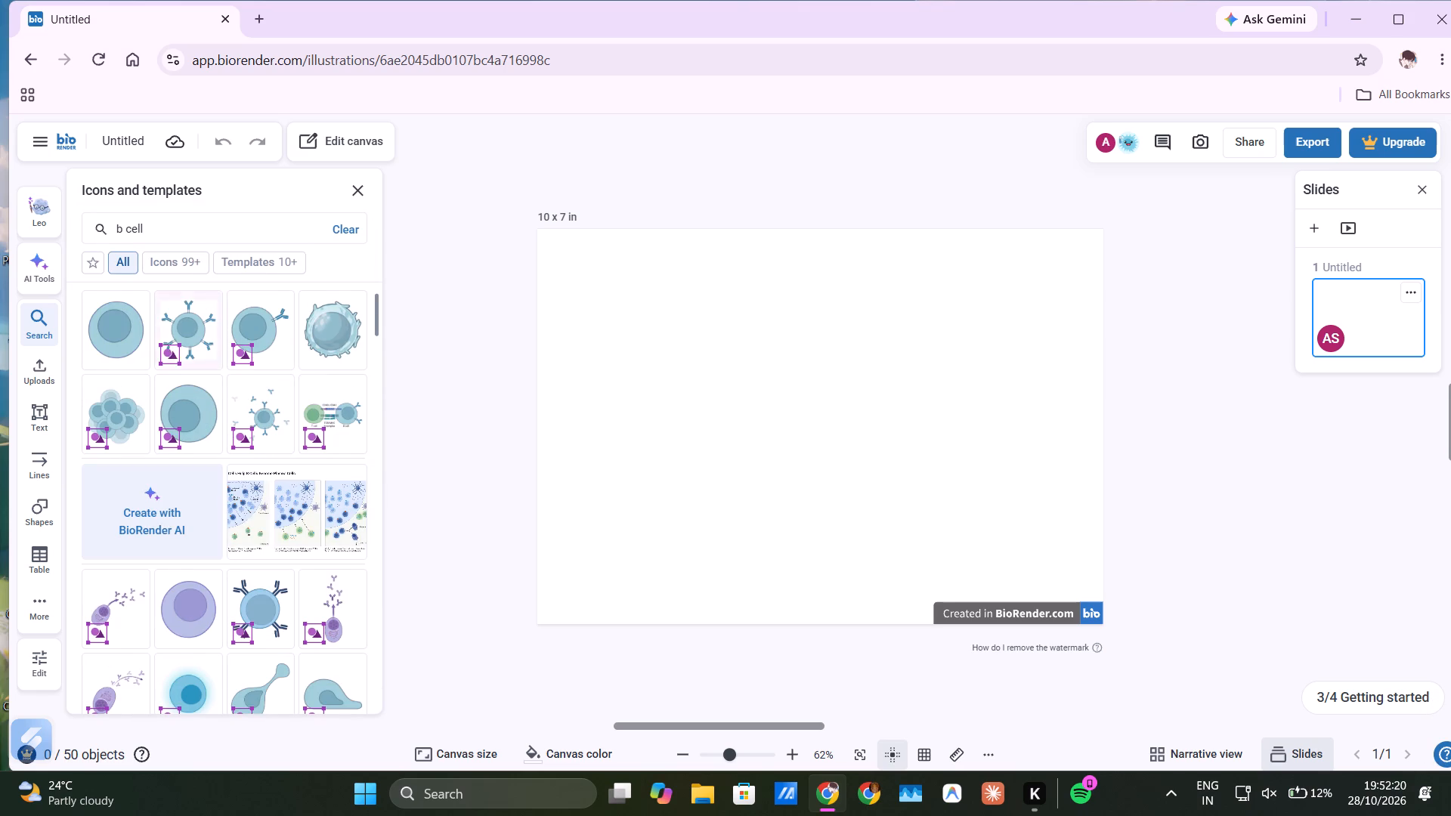
{"action": "left_click_drag", "start_coordinate": [348, 328], "coordinate": [402, 323]}
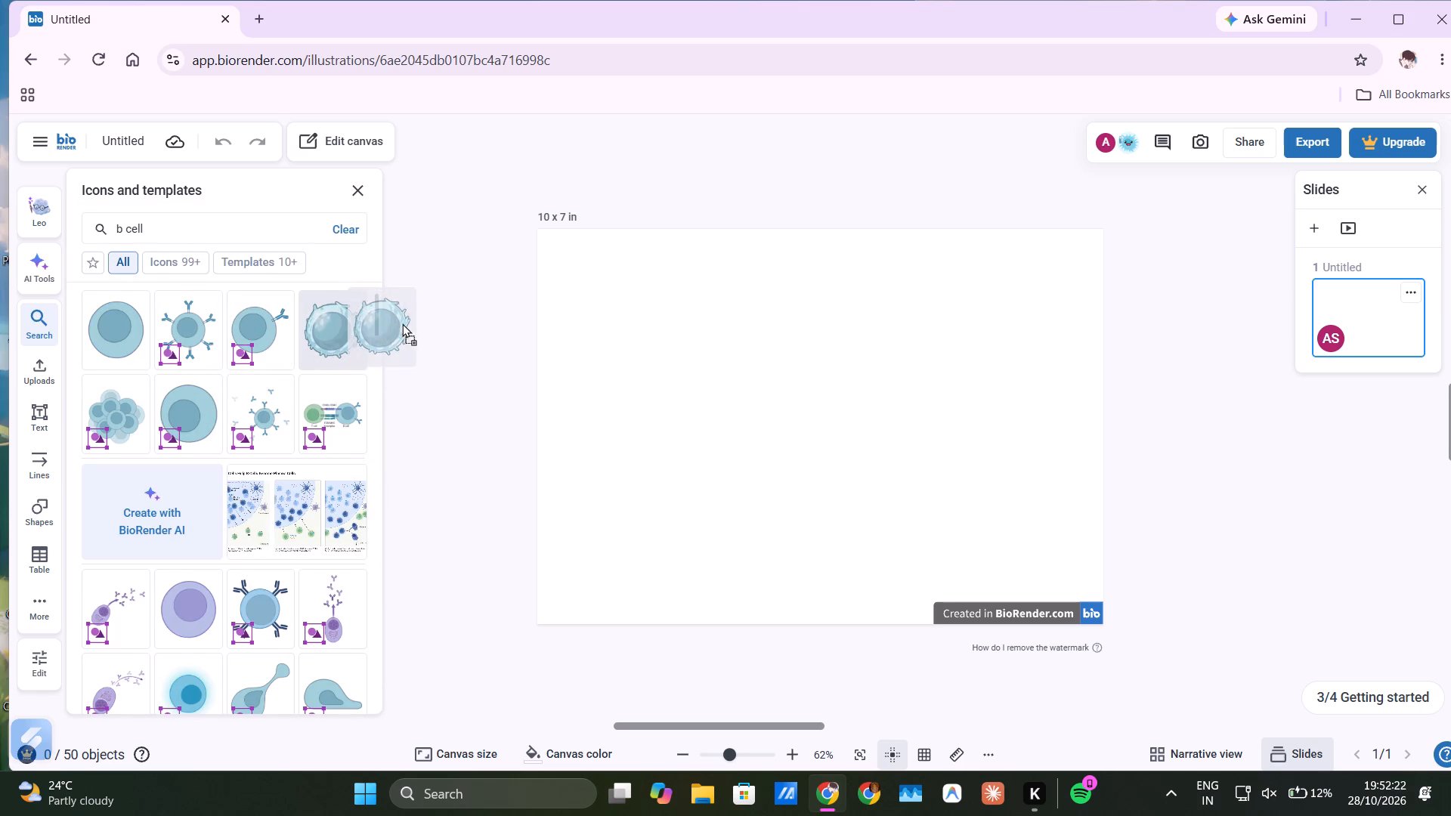
{"action": "left_click_drag", "start_coordinate": [402, 323], "coordinate": [589, 264]}
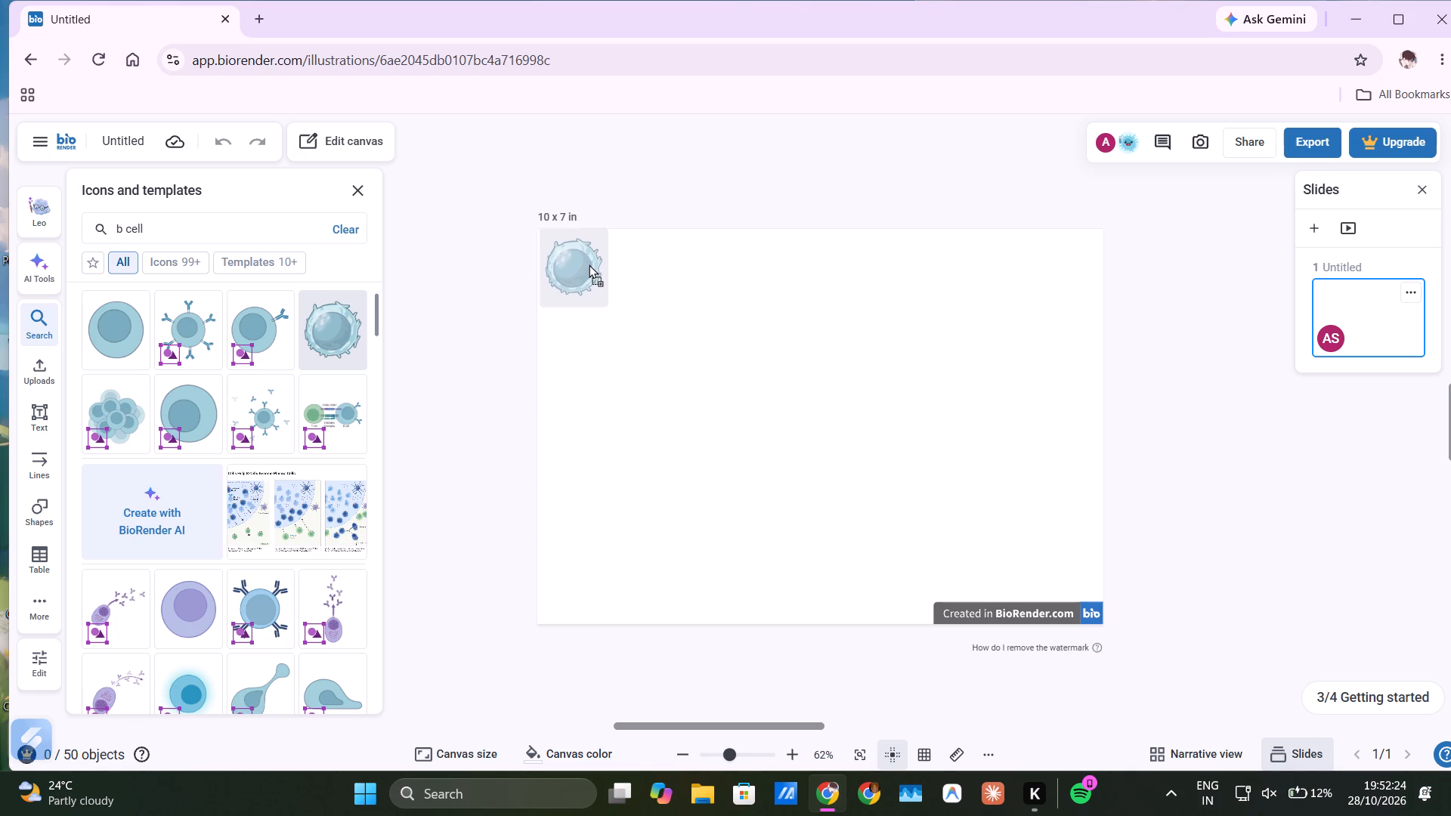
{"action": "left_click_drag", "start_coordinate": [589, 264], "coordinate": [586, 264]}
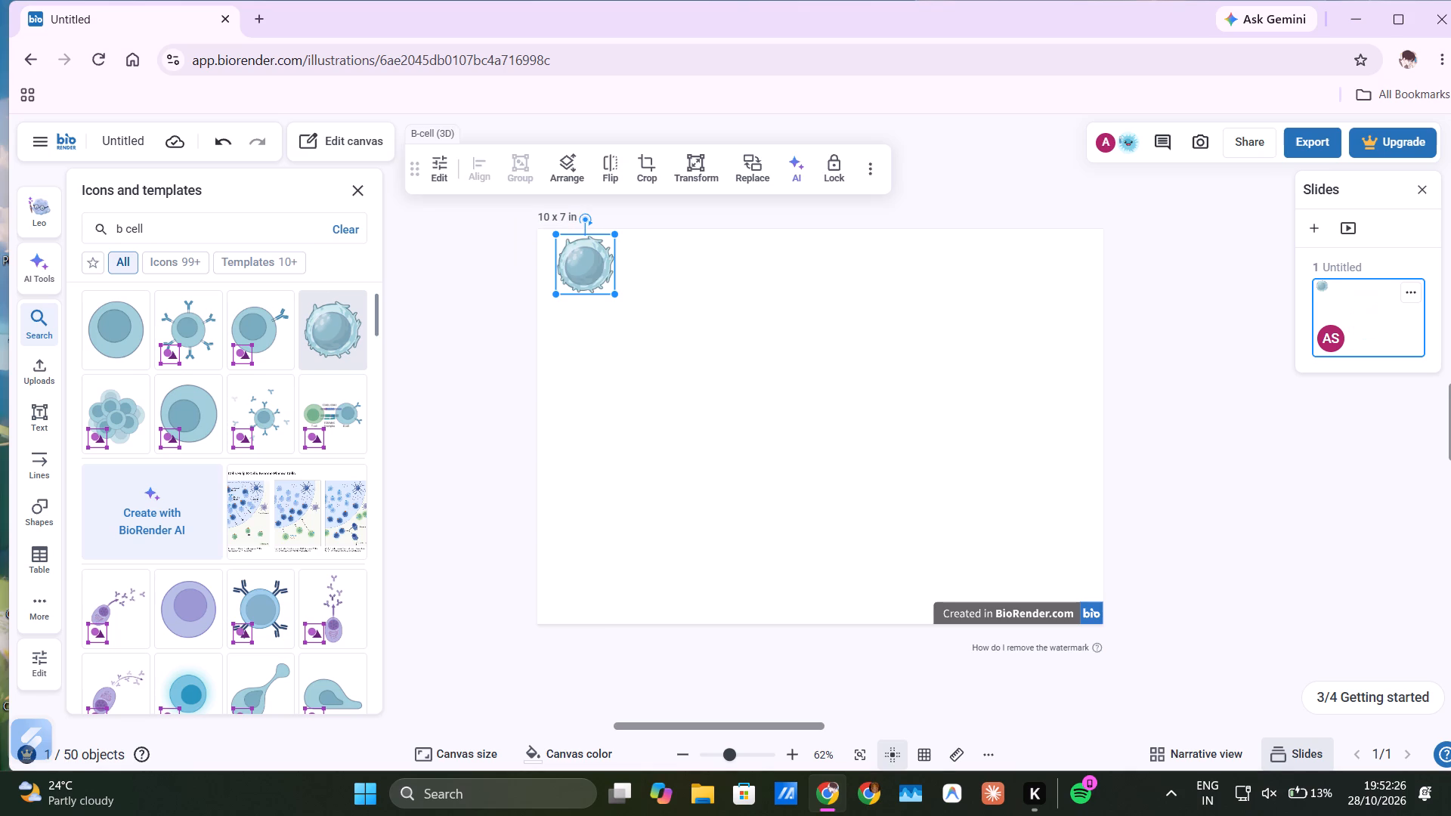
{"action": "left_click", "coordinate": [596, 319]}
{"action": "left_click", "coordinate": [610, 304]}
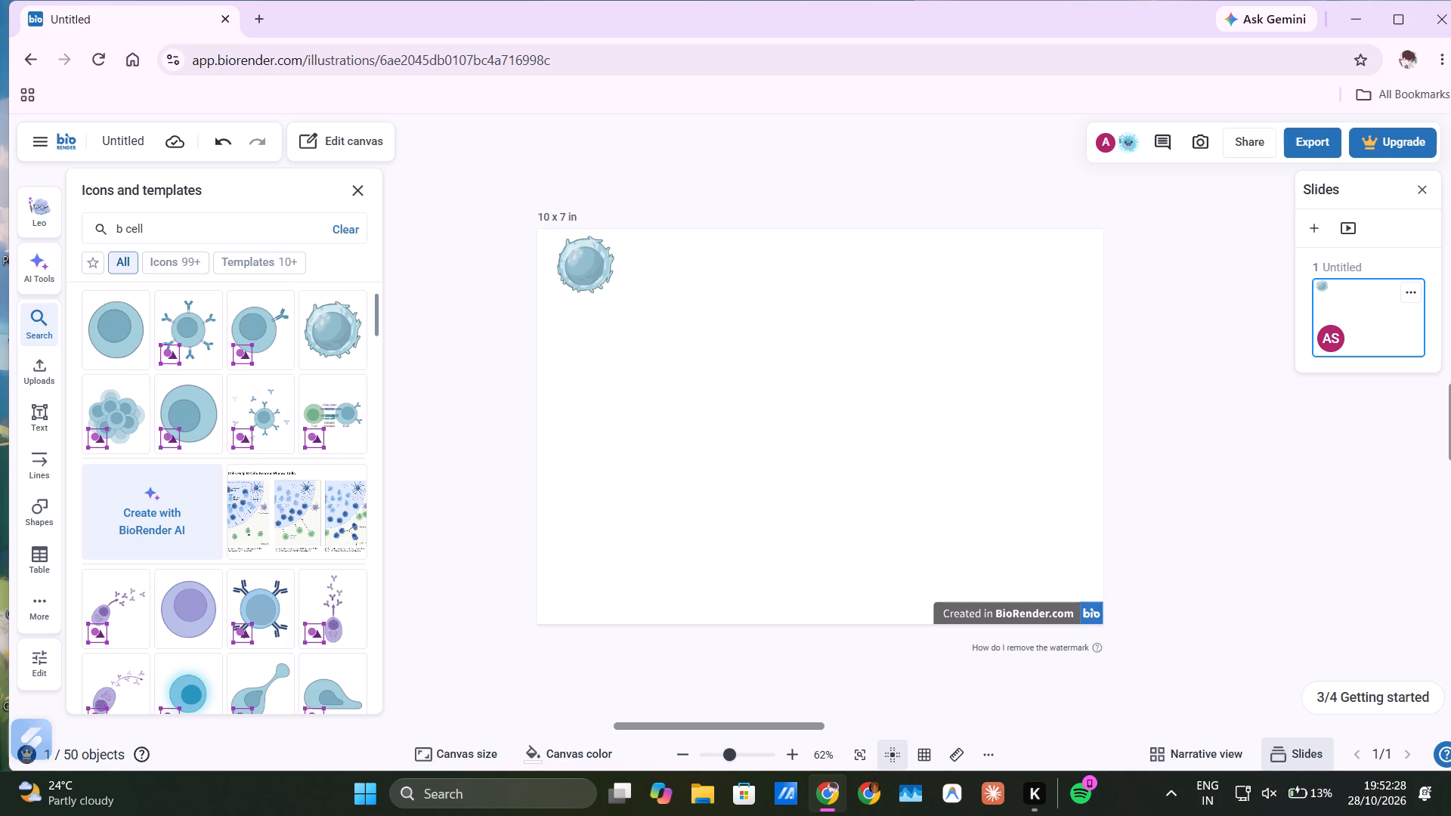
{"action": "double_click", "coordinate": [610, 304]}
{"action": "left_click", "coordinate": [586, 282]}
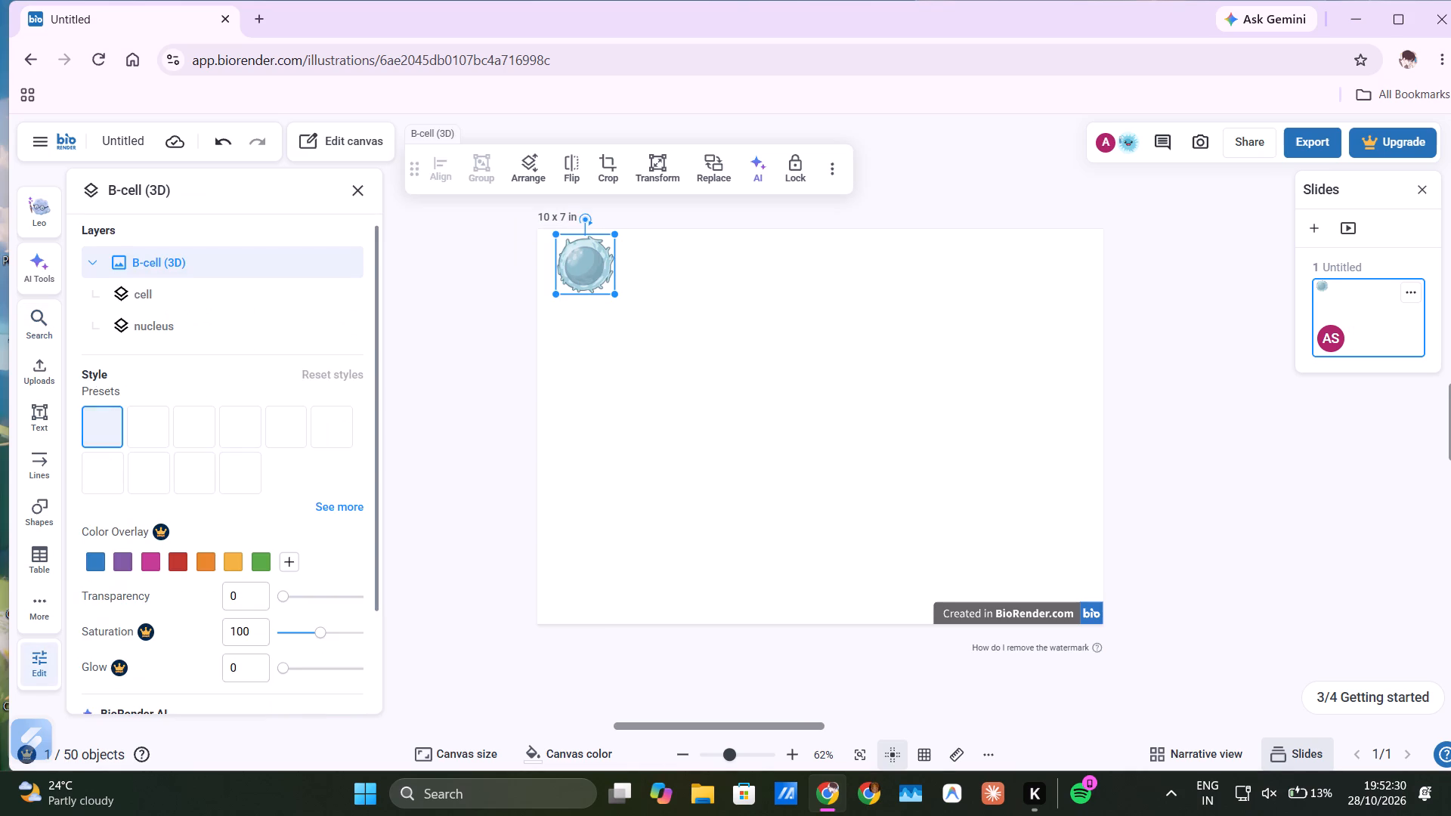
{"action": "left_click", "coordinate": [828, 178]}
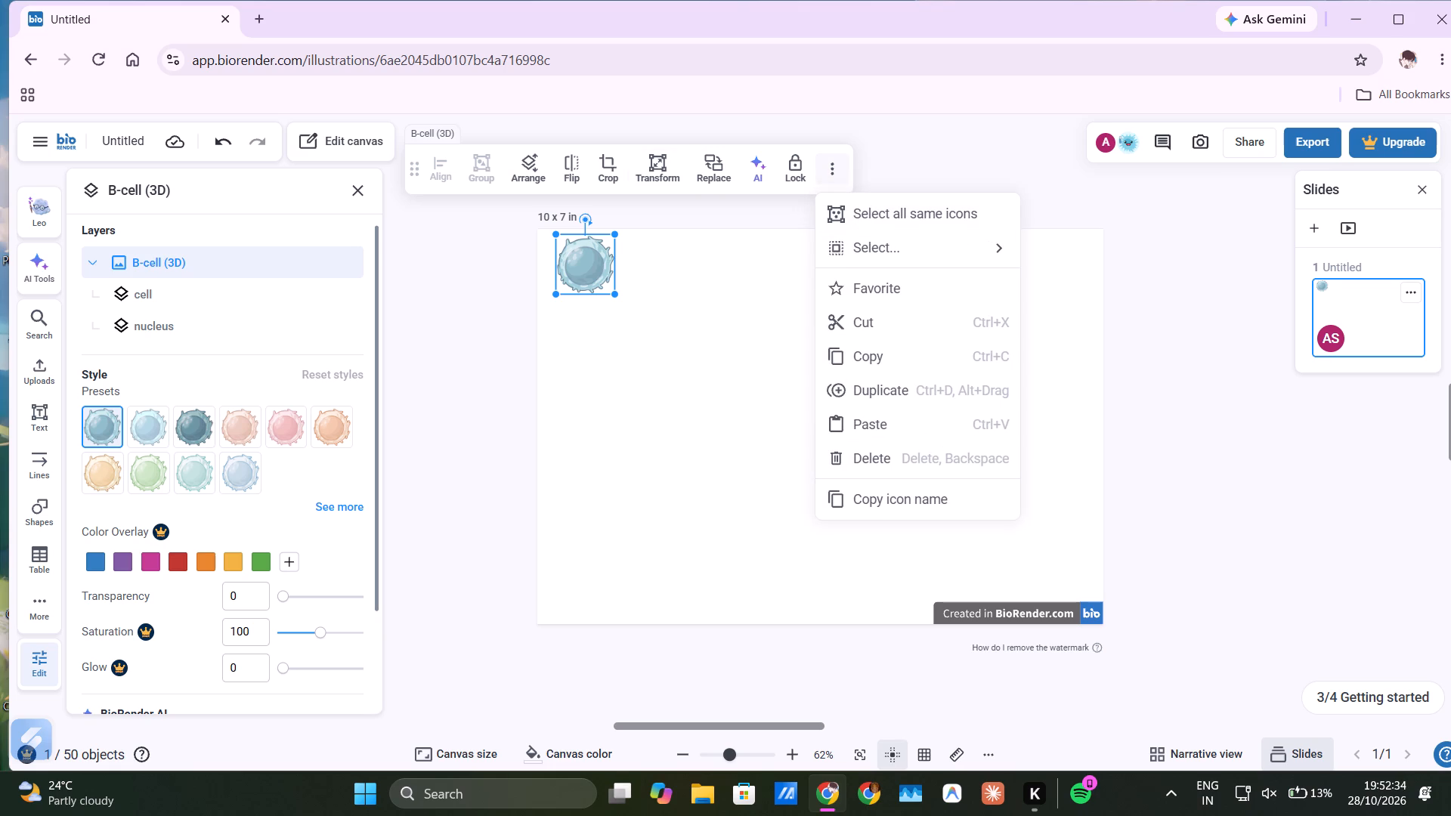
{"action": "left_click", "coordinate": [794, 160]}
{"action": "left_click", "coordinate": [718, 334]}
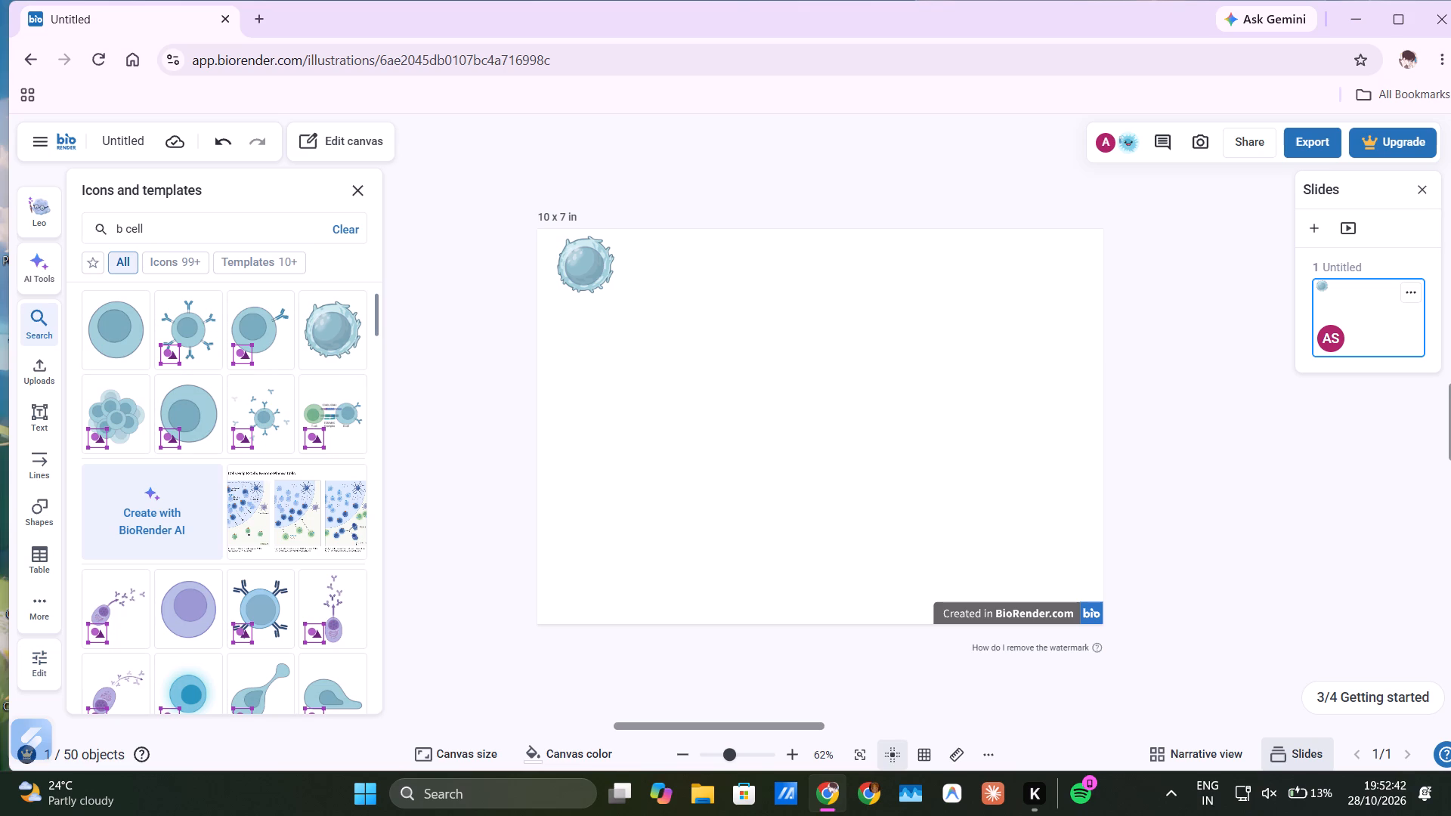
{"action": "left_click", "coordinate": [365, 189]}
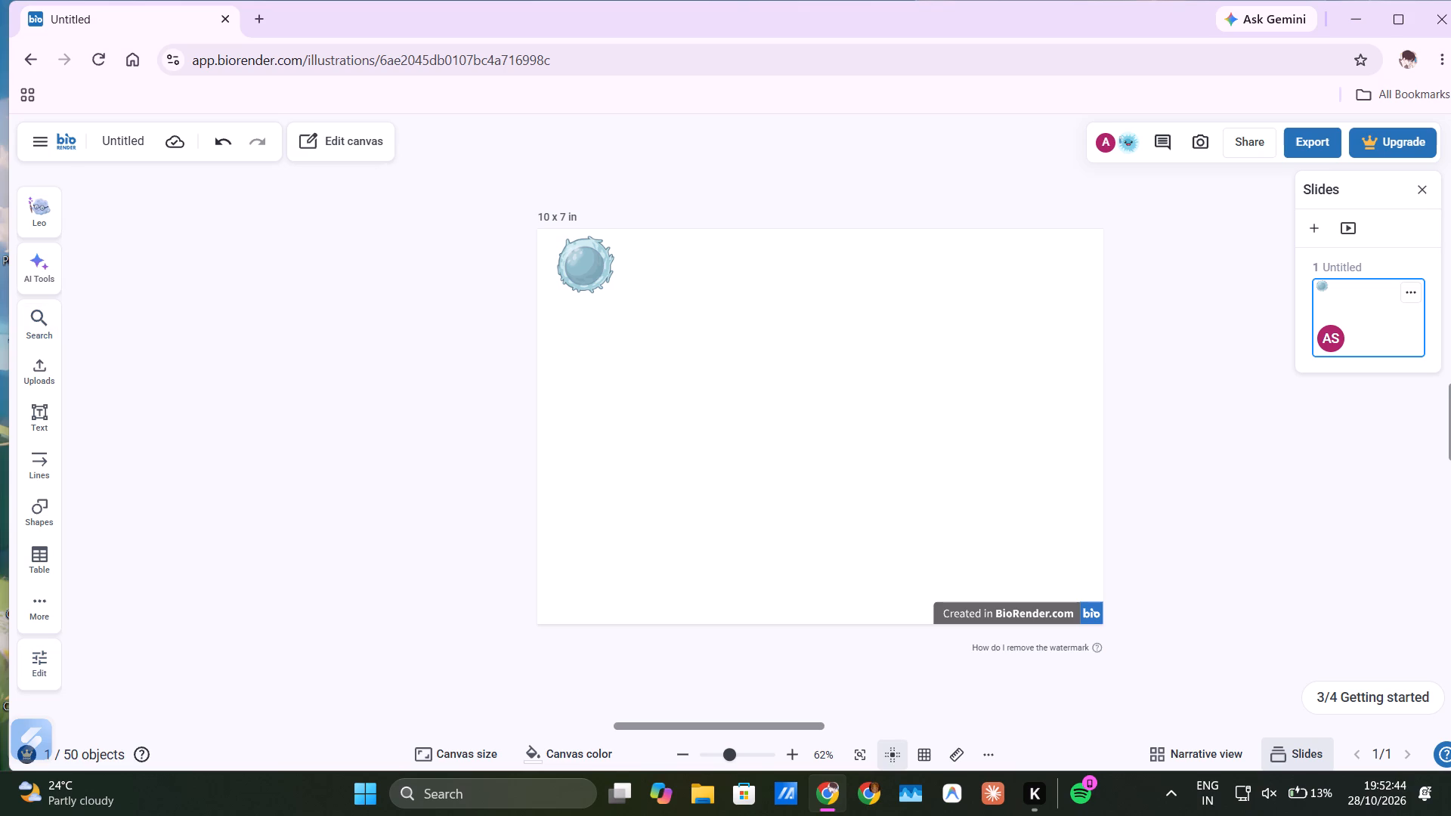
Reopen the icons and templates library and clear the "b cell" search text.
{"action": "left_click", "coordinate": [48, 335]}
{"action": "left_click", "coordinate": [202, 214]}
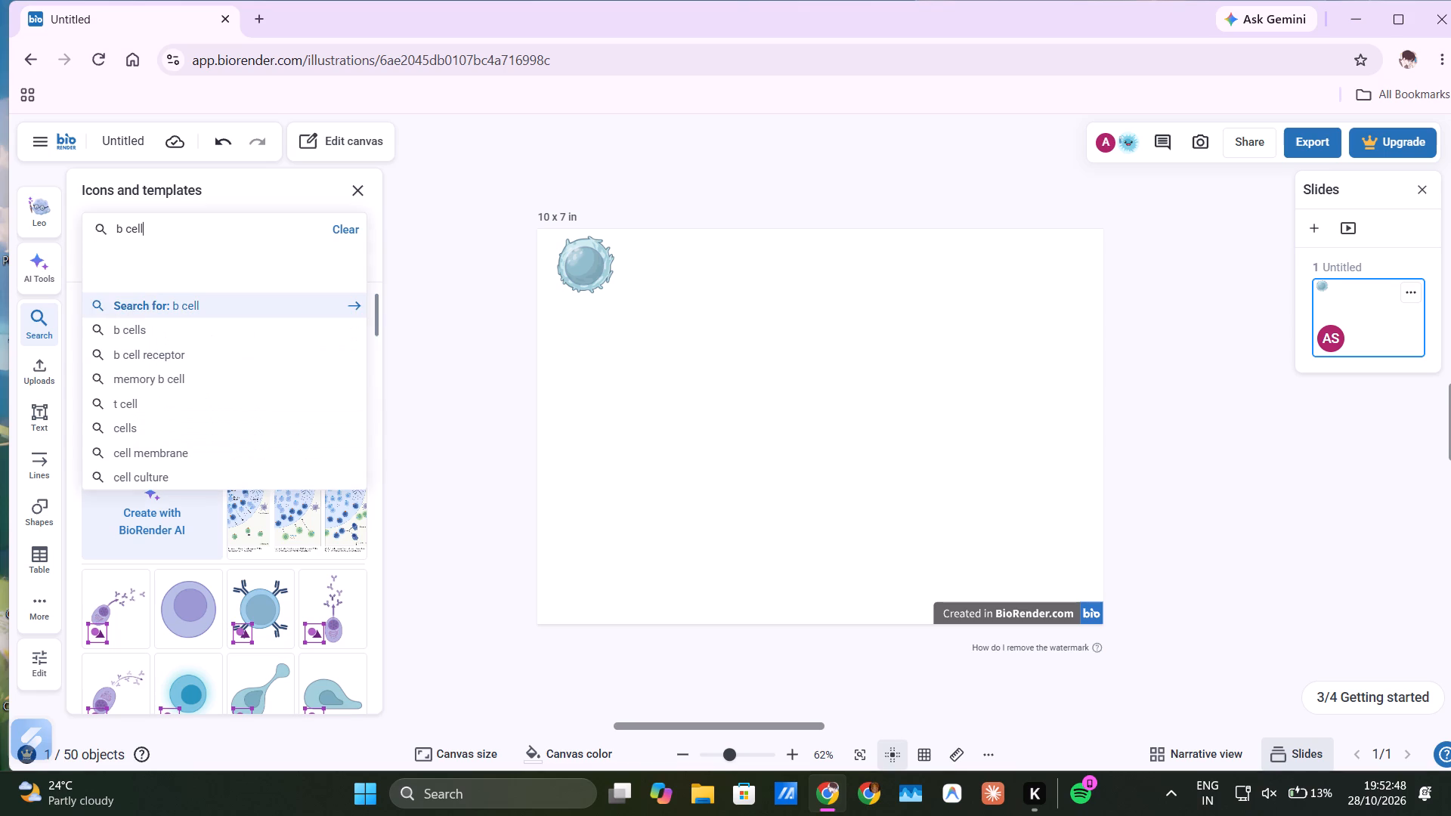
{"action": "key", "text": "BackSpace"}
{"action": "key", "text": "BackSpace"}
{"action": "key", "text": "BackSpace"}
{"action": "key", "text": "BackSpace"}
{"action": "key", "text": "BackSpace"}
{"action": "key", "text": "BackSpace"}
{"action": "key", "text": "BackSpace"}
{"action": "key", "text": "BackSpace"}
{"action": "key", "text": "BackSpace"}
{"action": "key", "text": "BackSpace"}
{"action": "key", "text": "BackSpace"}
{"action": "key", "text": "BackSpace"}
{"action": "key", "text": "BackSpace"}
{"action": "key", "text": "BackSpace"}
{"action": "key", "text": "BackSpace"}
{"action": "key", "text": "BackSpace"}
{"action": "key", "text": "BackSpace"}
{"action": "key", "text": "BackSpace"}
{"action": "key", "text": "BackSpace"}
{"action": "key", "text": "BackSpace"}
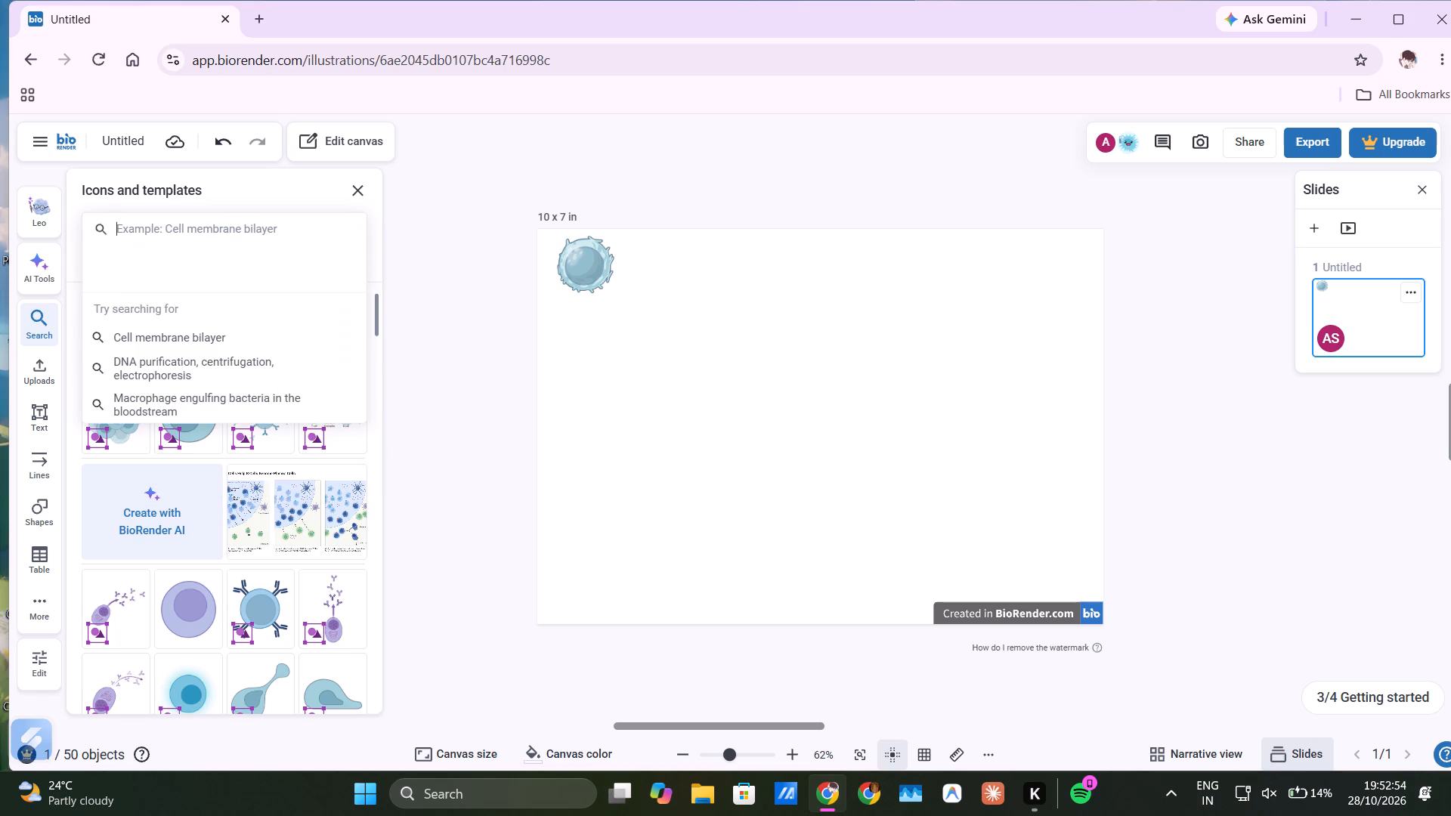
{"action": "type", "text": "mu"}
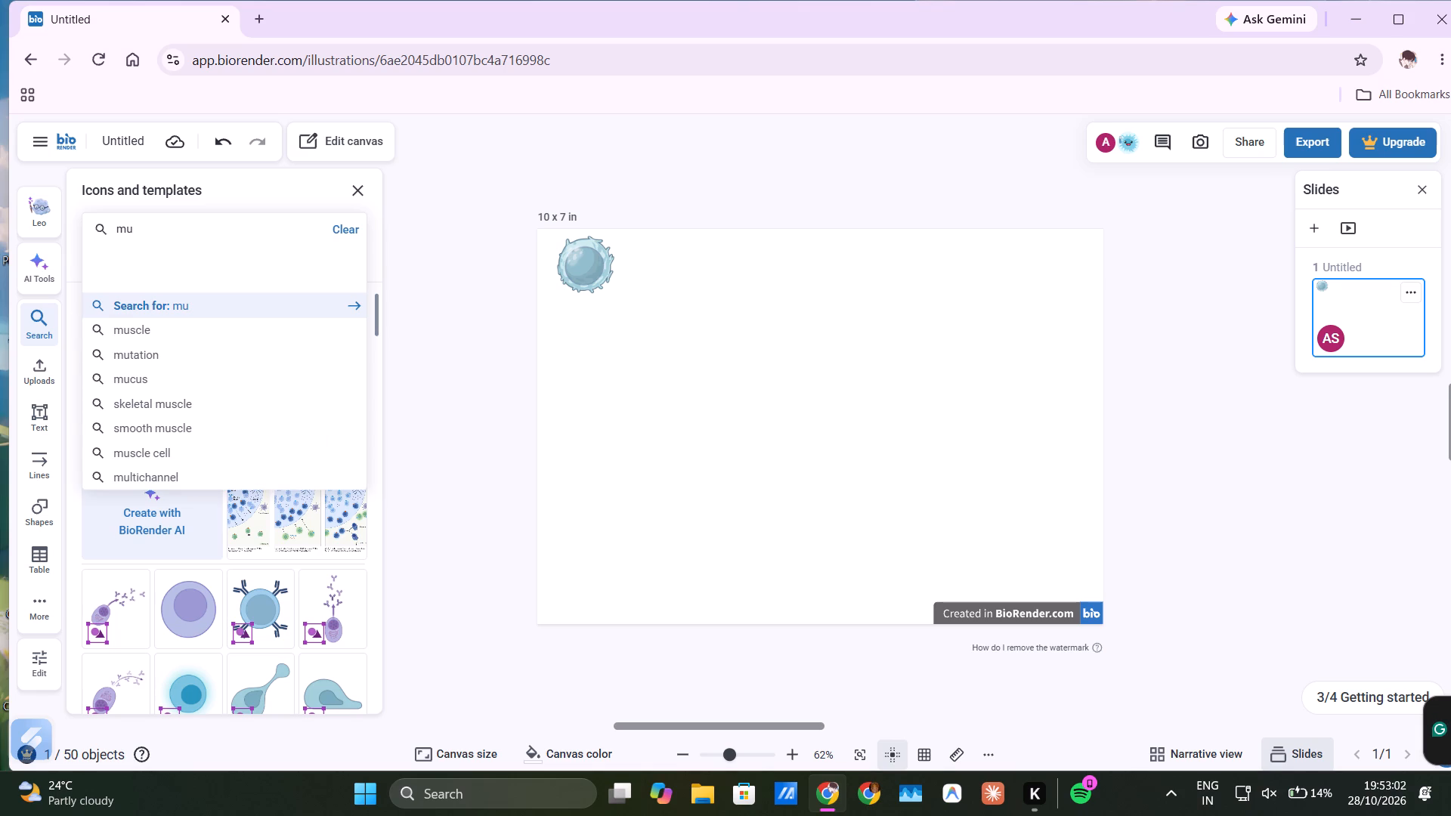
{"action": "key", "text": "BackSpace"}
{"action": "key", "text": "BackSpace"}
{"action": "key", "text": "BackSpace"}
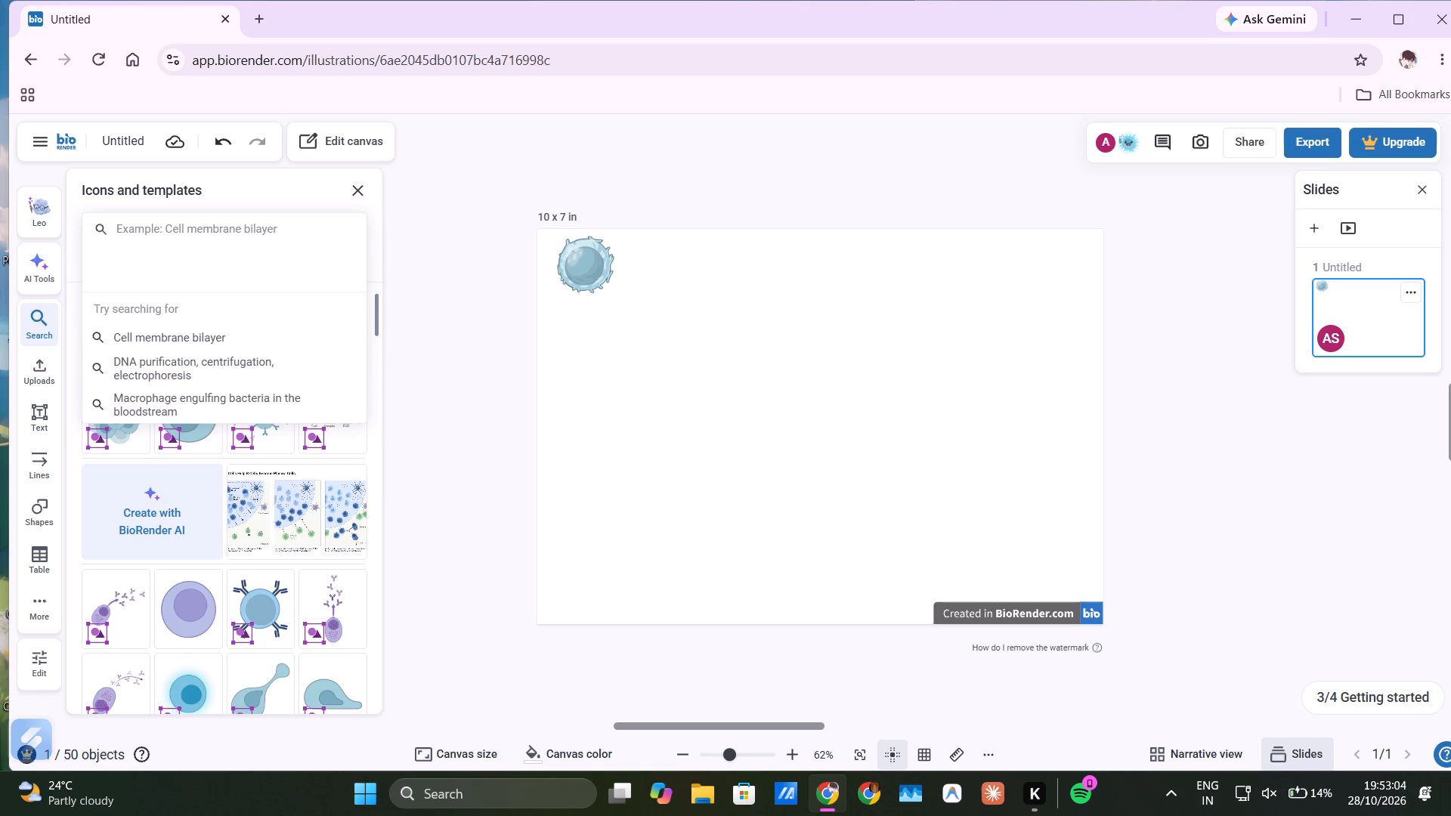
Search the library for "endothelial" and place the Endothelial cell 2 icon near the canvas's left edge, below the B cell.
{"action": "type", "text": "endo"}
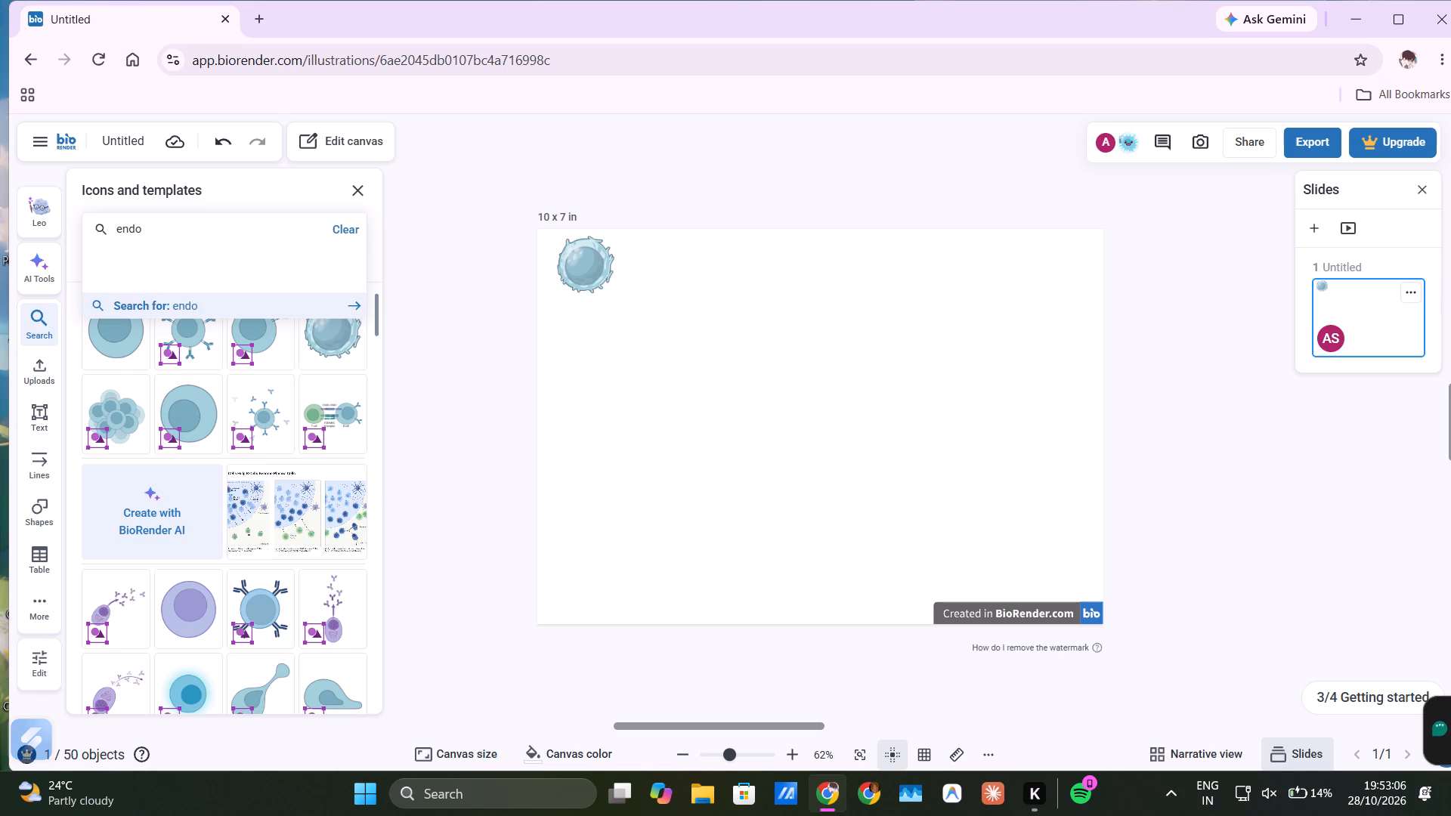
{"action": "type", "text": "the"}
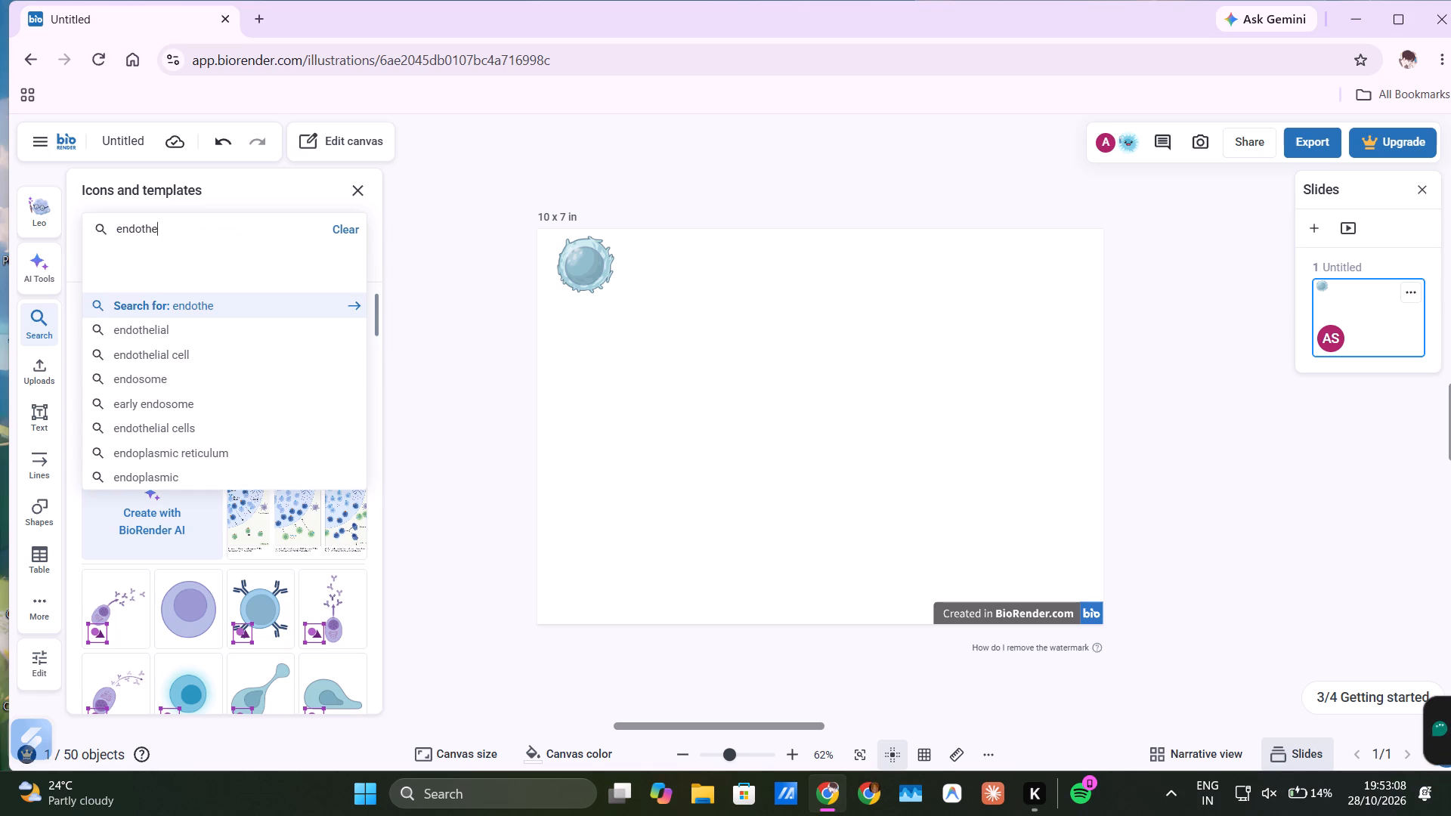
{"action": "left_click", "coordinate": [151, 326]}
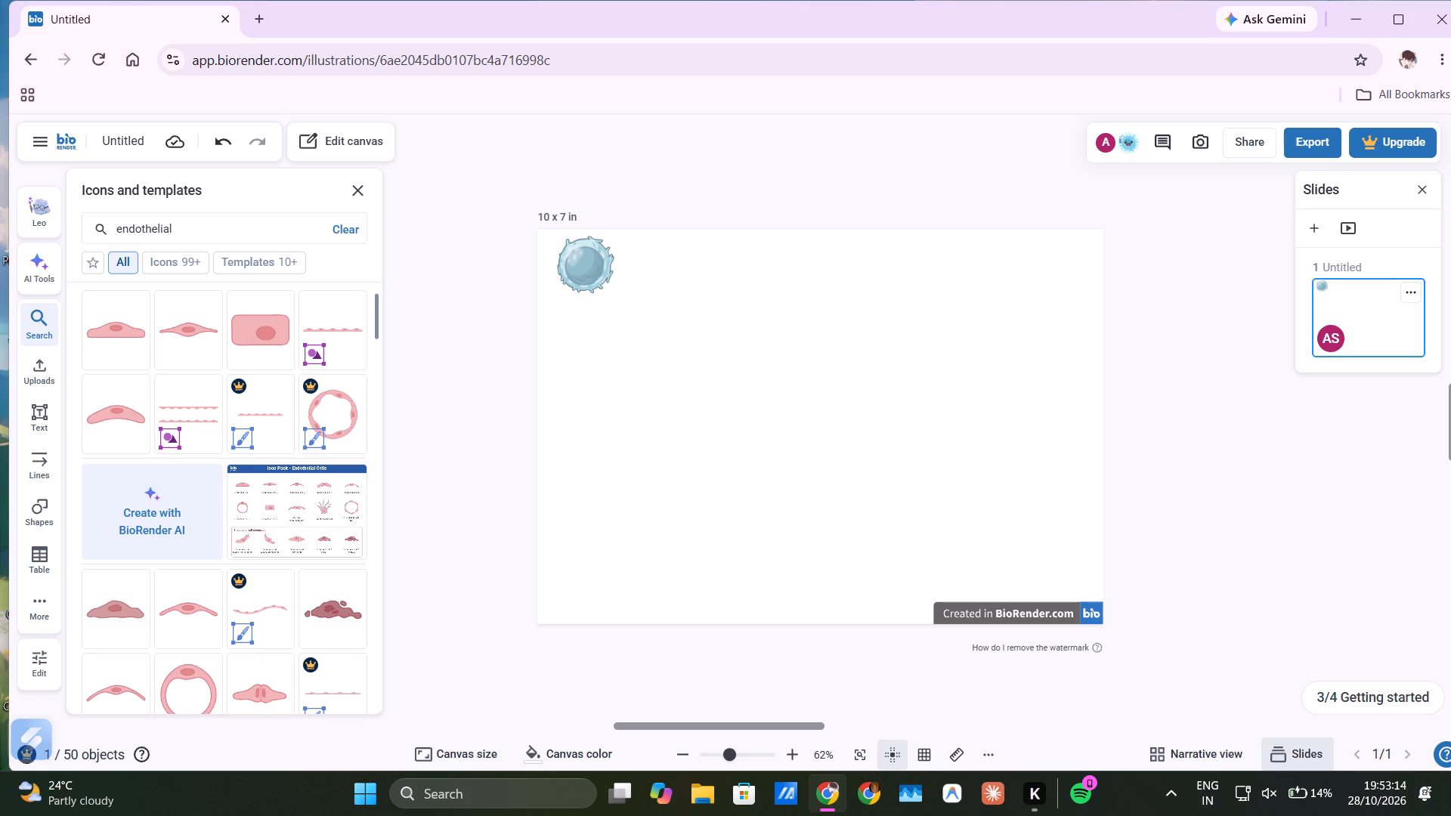
{"action": "left_click", "coordinate": [203, 335]}
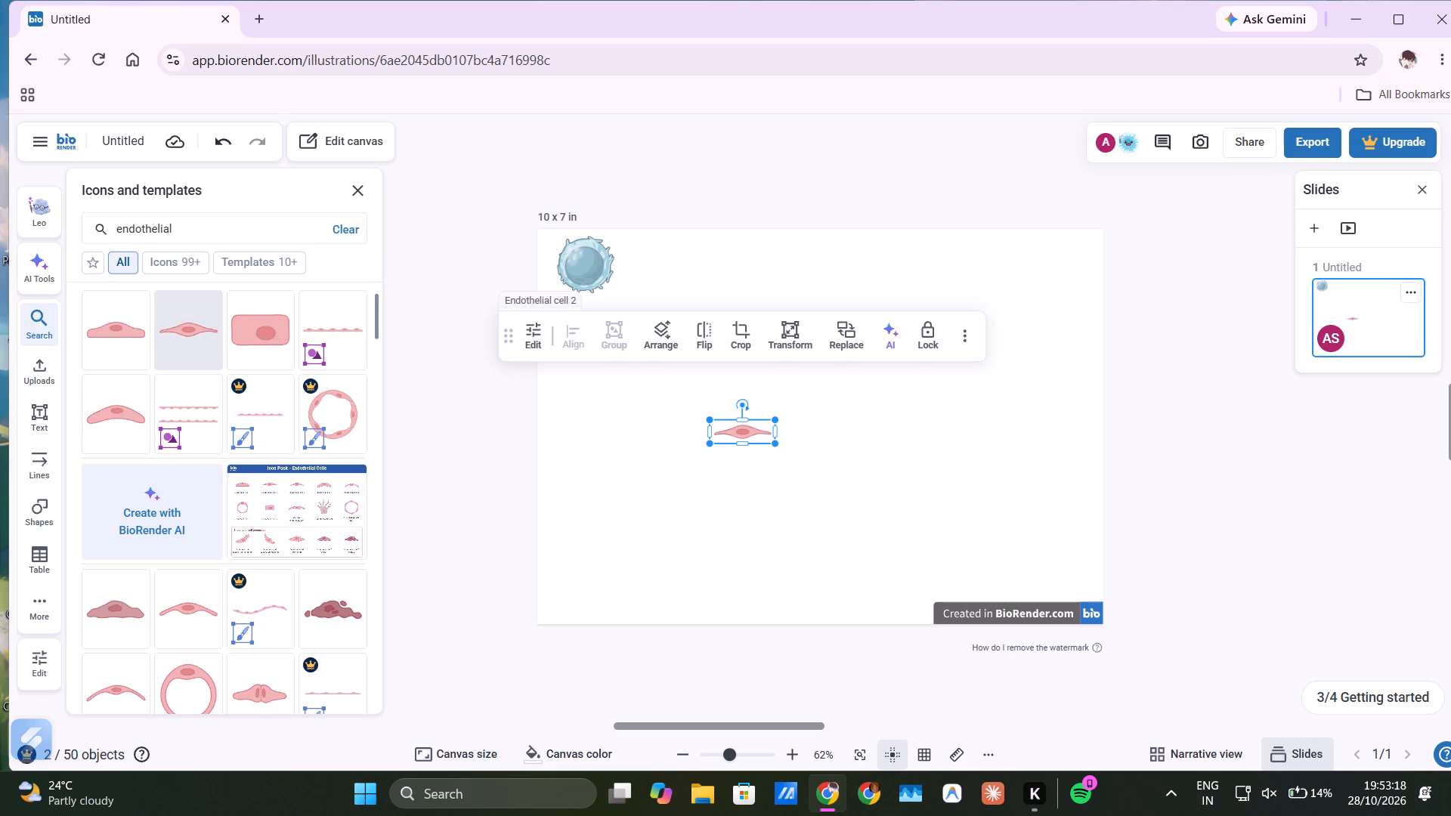
{"action": "left_click_drag", "start_coordinate": [727, 434], "coordinate": [570, 439]}
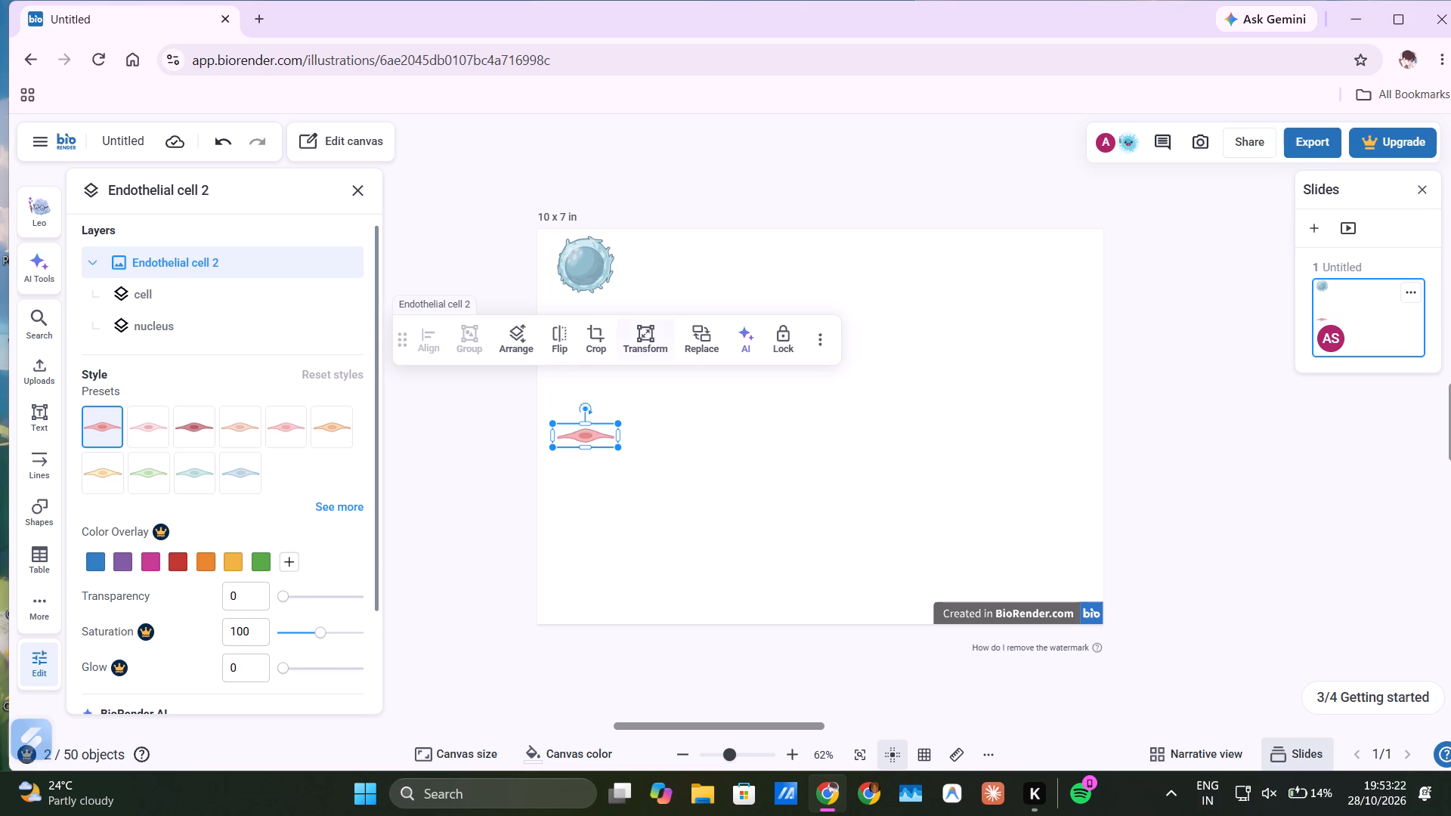
Add a second Endothelial cell 2 icon level with the first on its right, and close the gap between them.
{"action": "left_click", "coordinate": [705, 341]}
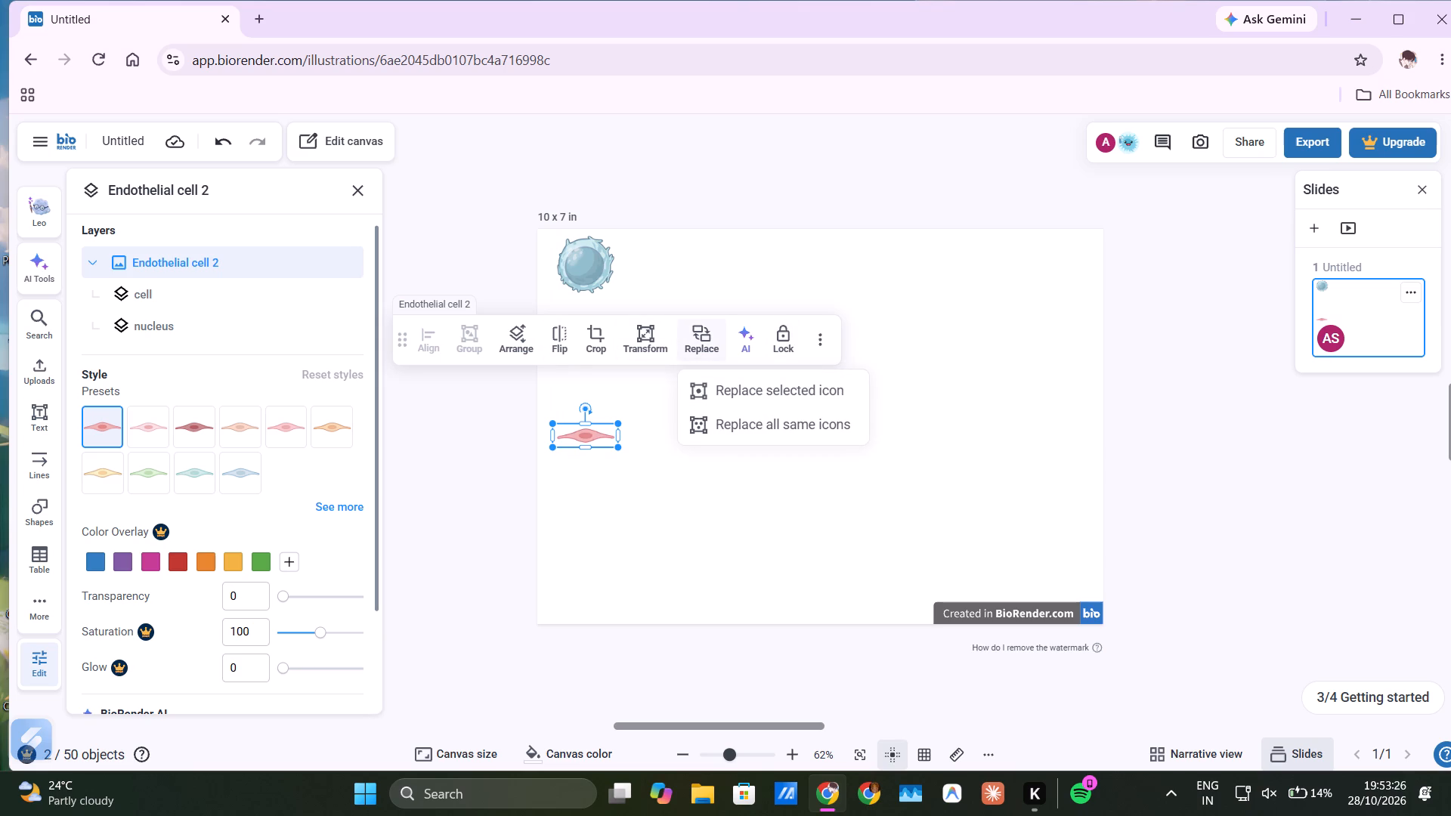
{"action": "left_click", "coordinate": [774, 421]}
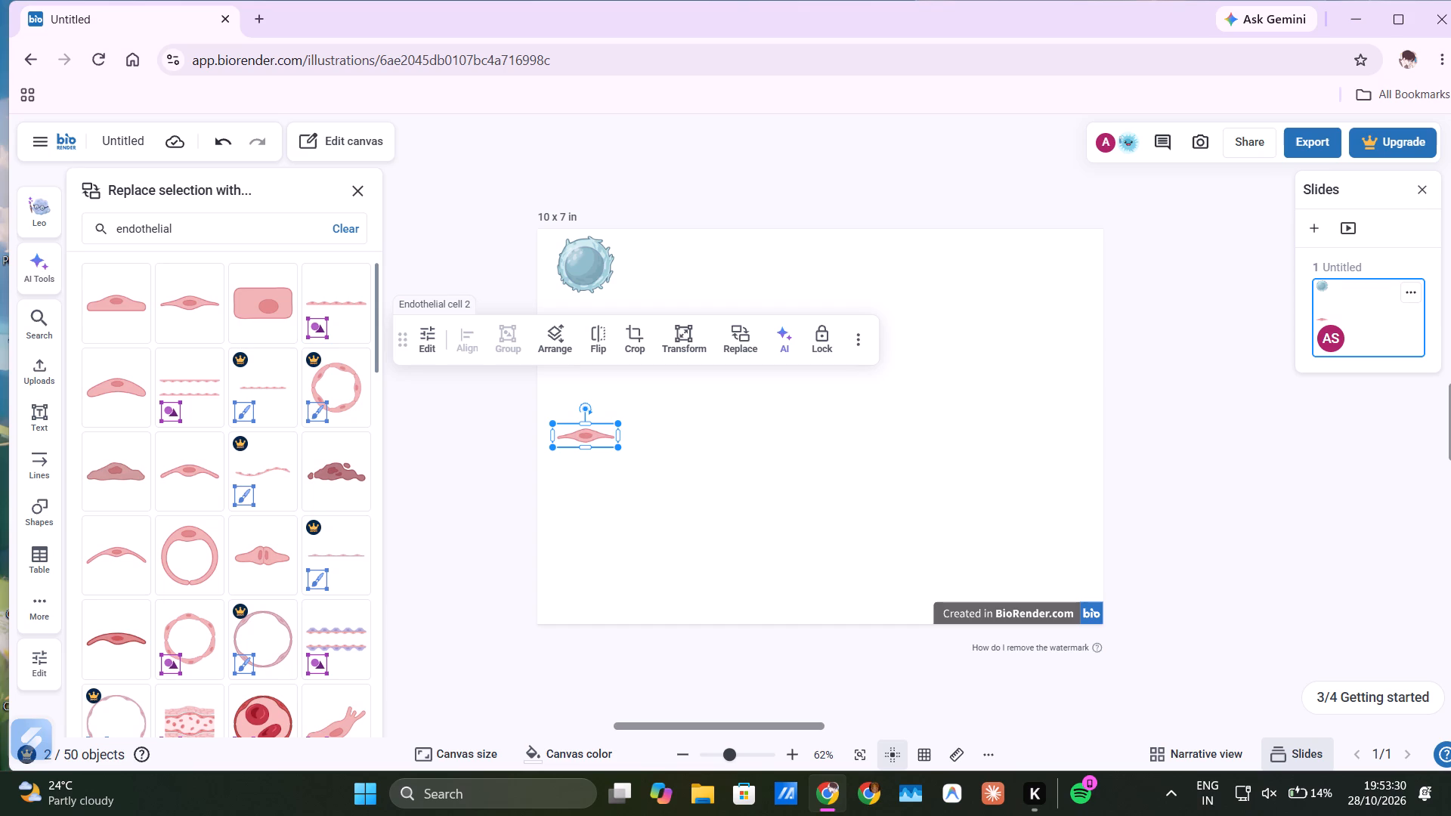
{"action": "left_click_drag", "start_coordinate": [187, 340], "coordinate": [187, 340]}
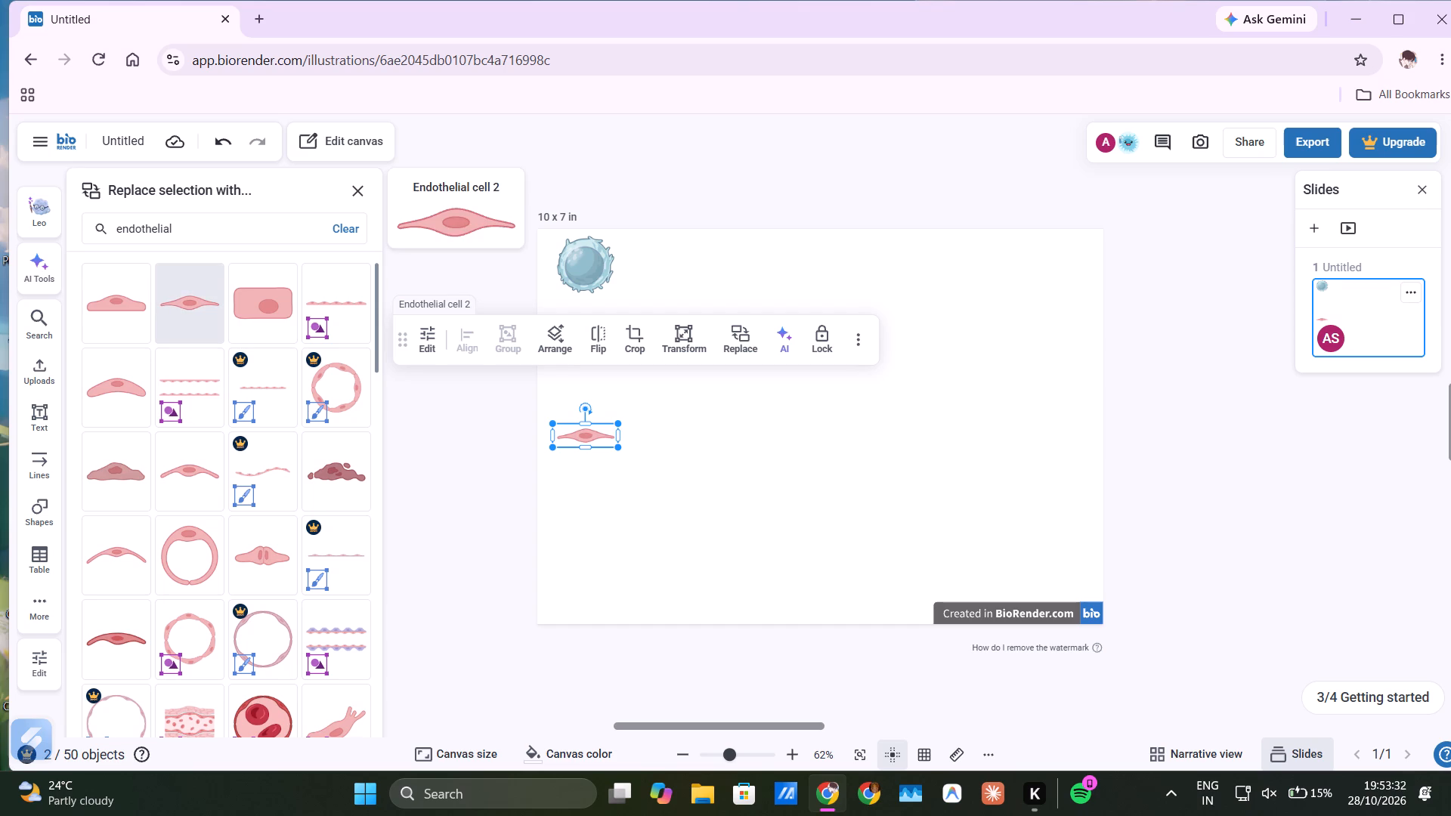
{"action": "left_click_drag", "start_coordinate": [187, 340], "coordinate": [665, 458]}
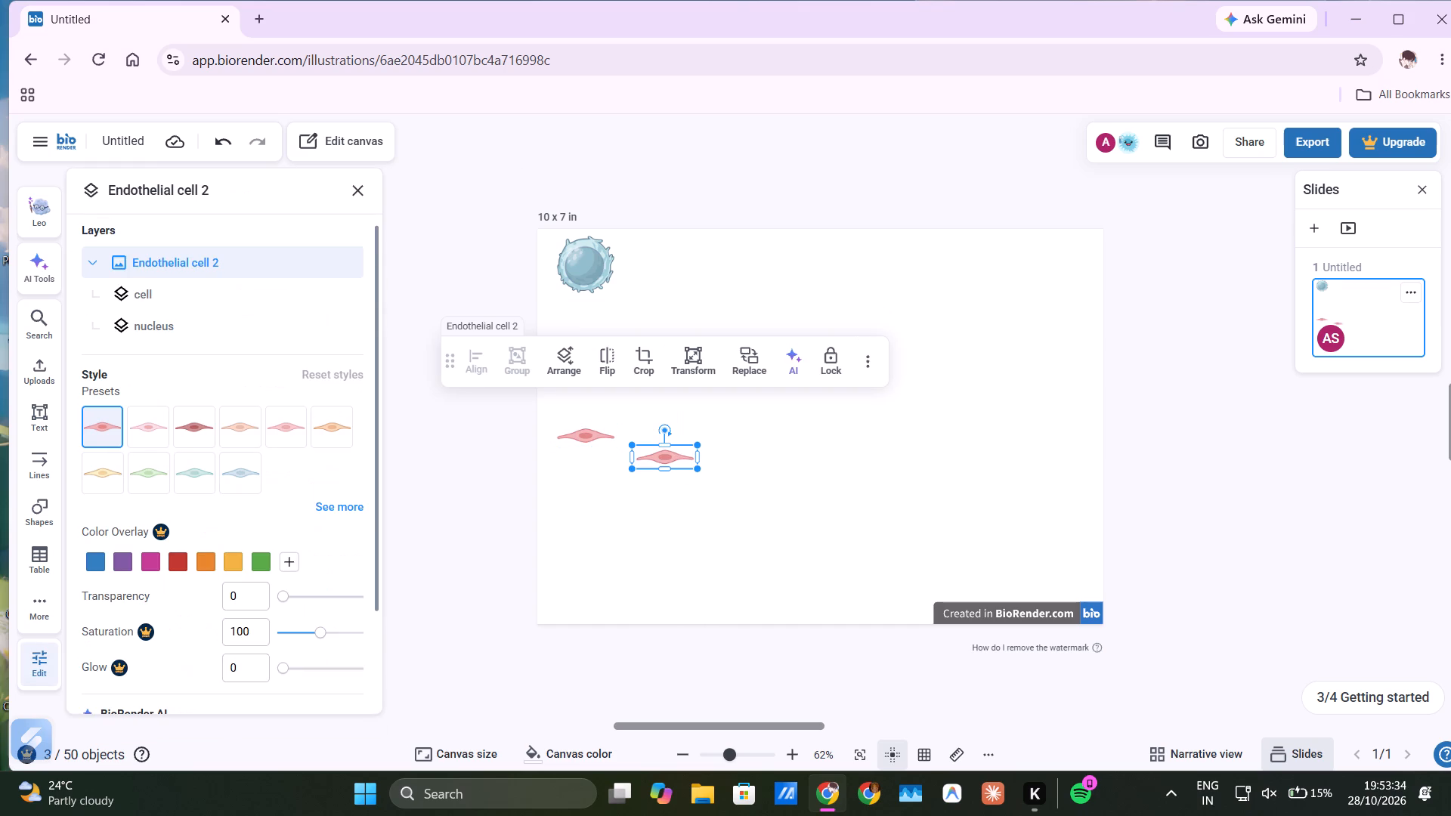
{"action": "left_click_drag", "start_coordinate": [663, 456], "coordinate": [648, 438]}
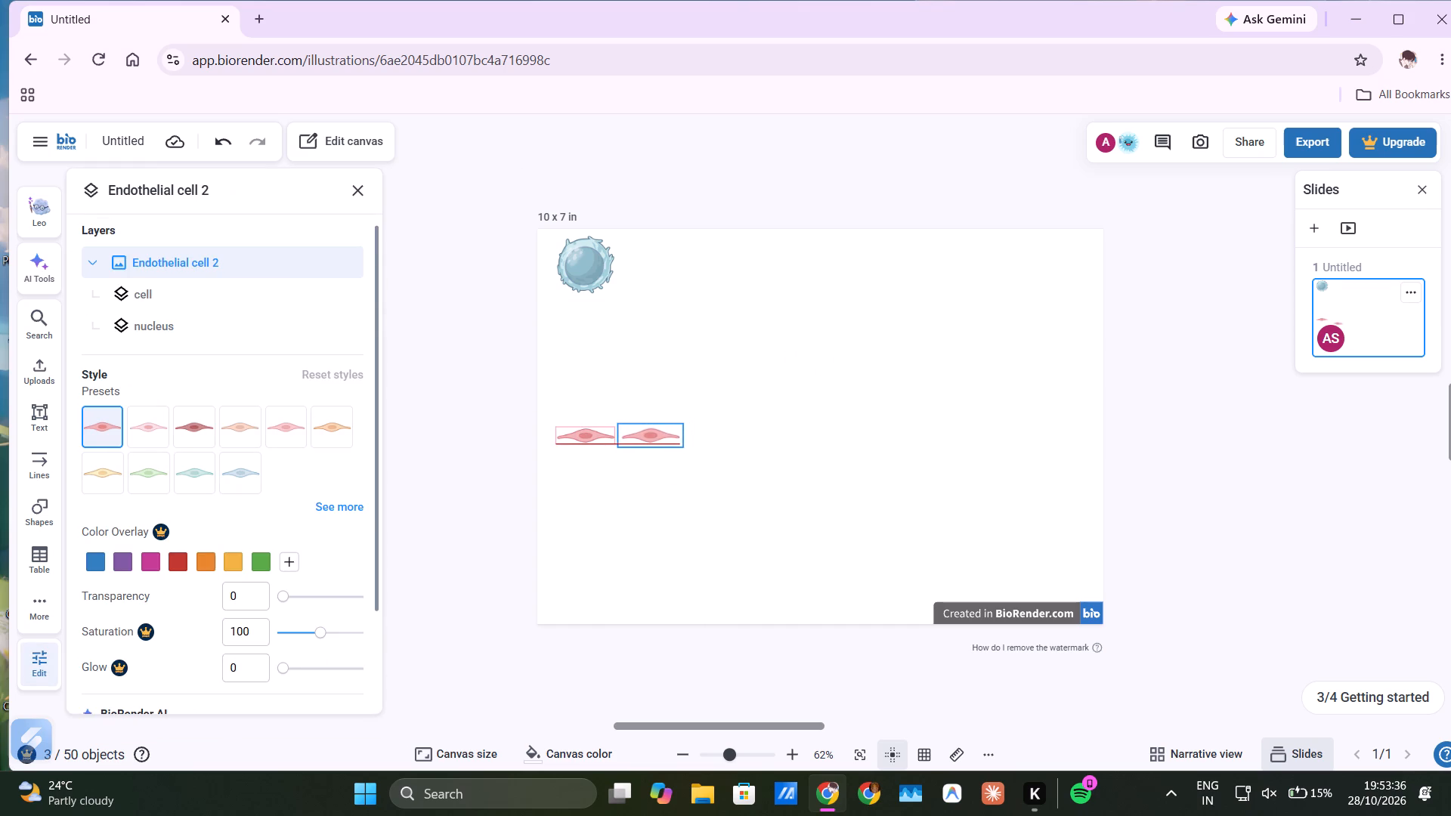
{"action": "left_click_drag", "start_coordinate": [648, 438], "coordinate": [650, 439]}
{"action": "left_click", "coordinate": [695, 447]}
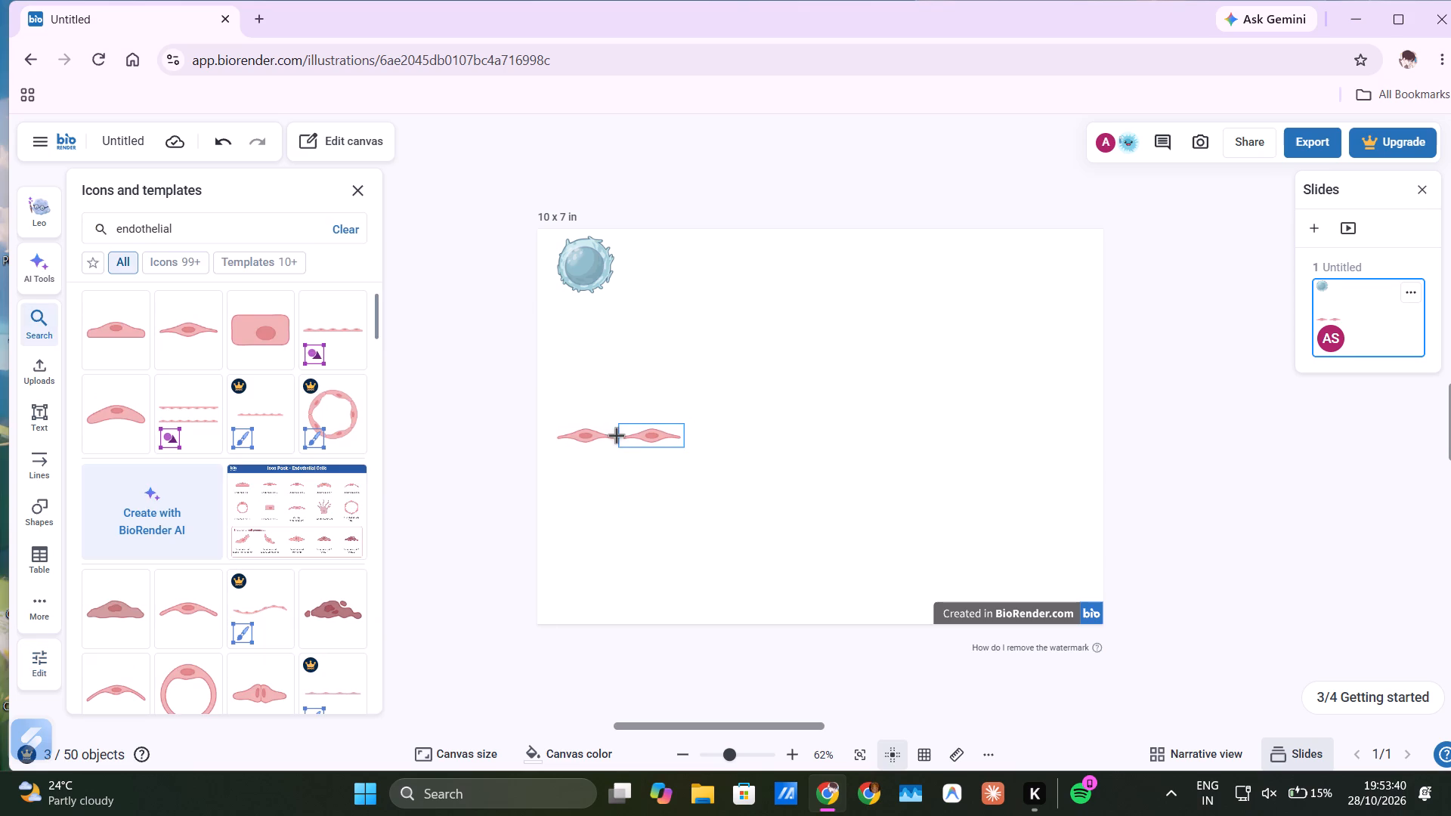
{"action": "left_click", "coordinate": [596, 437]}
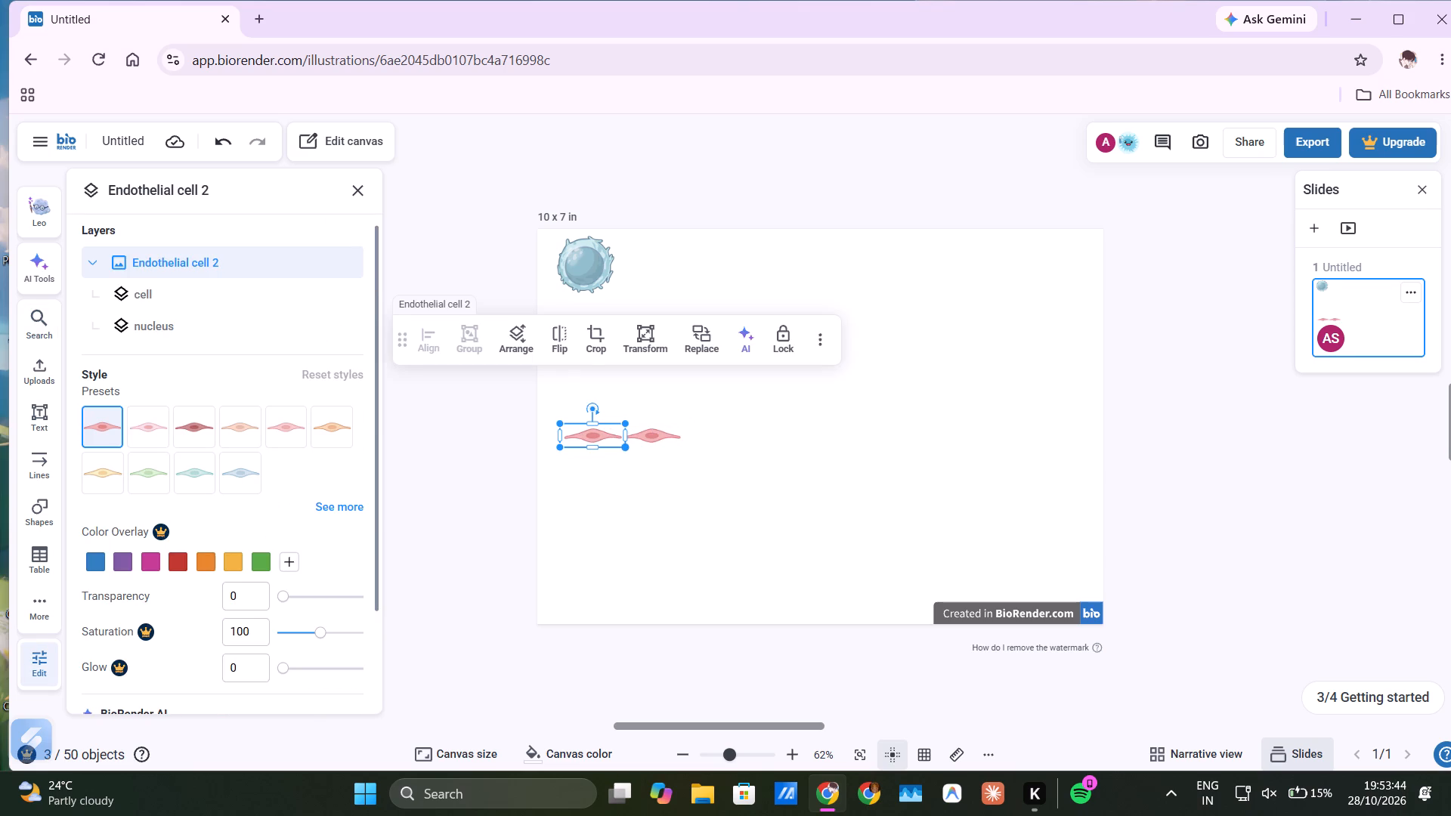
{"action": "left_click", "coordinate": [667, 486]}
Duplicate the right-hand Endothelial cell 2 icon.
{"action": "left_click", "coordinate": [673, 444]}
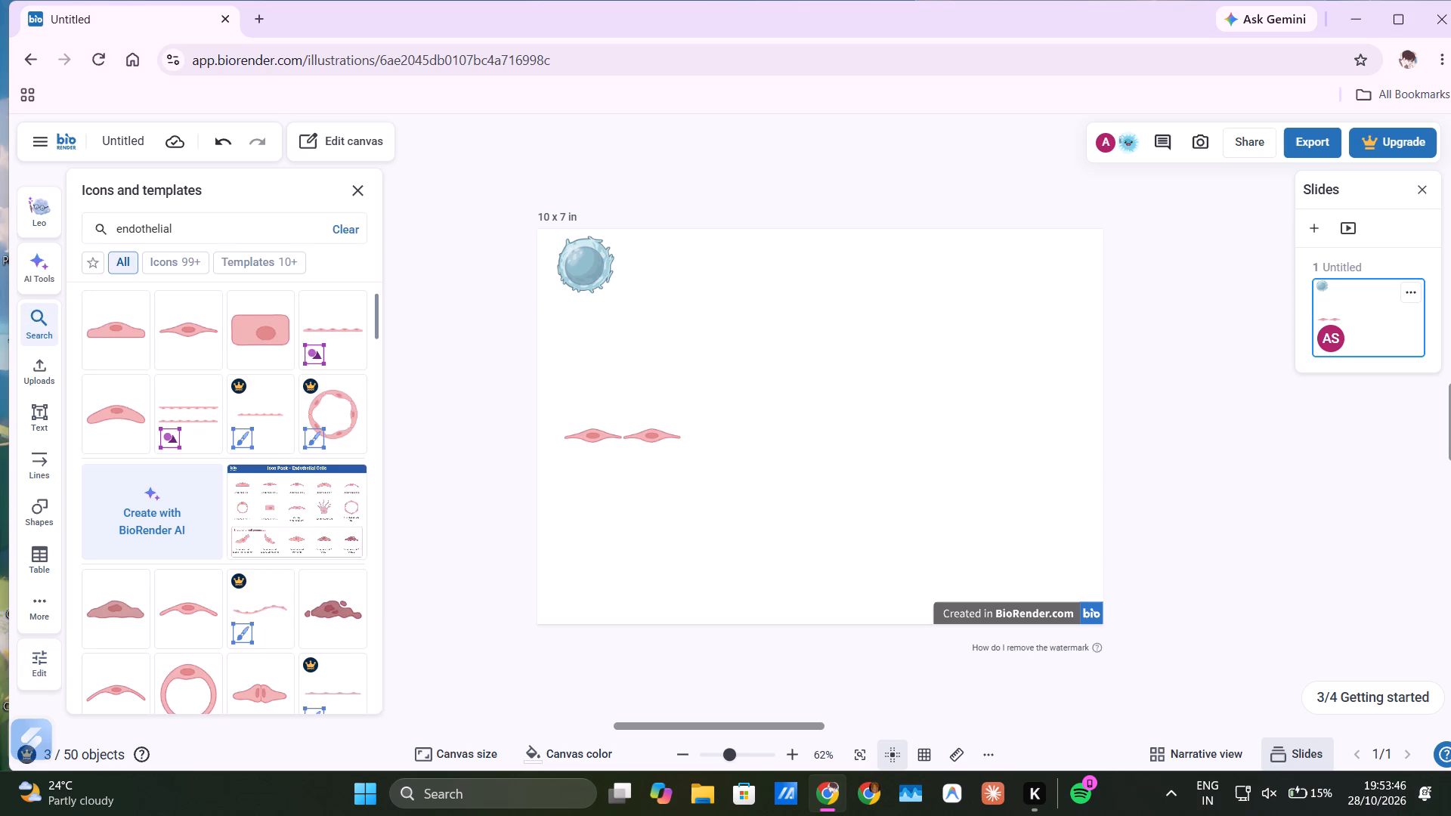
{"action": "left_click", "coordinate": [670, 441]}
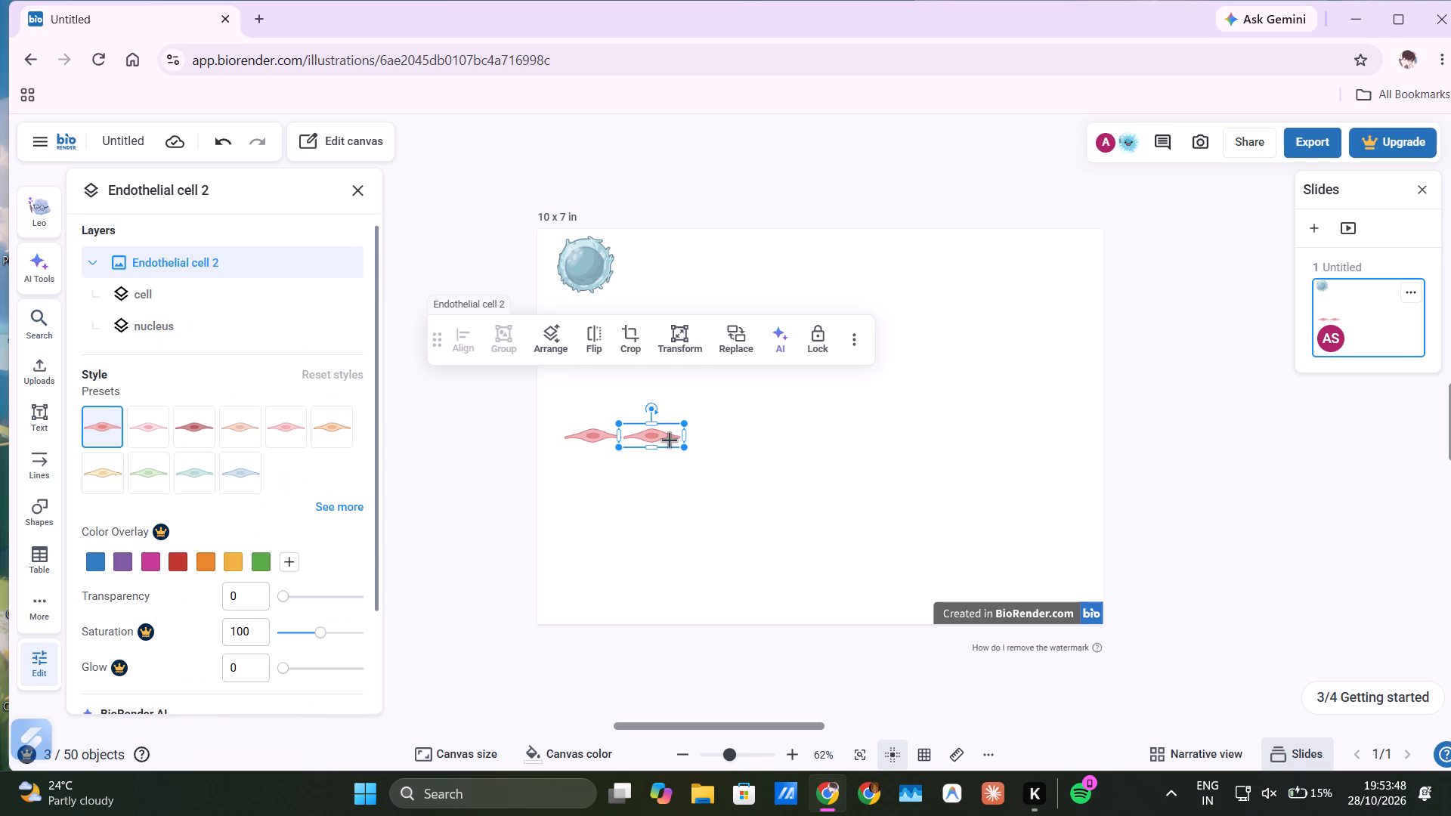
{"action": "left_click", "coordinate": [850, 342]}
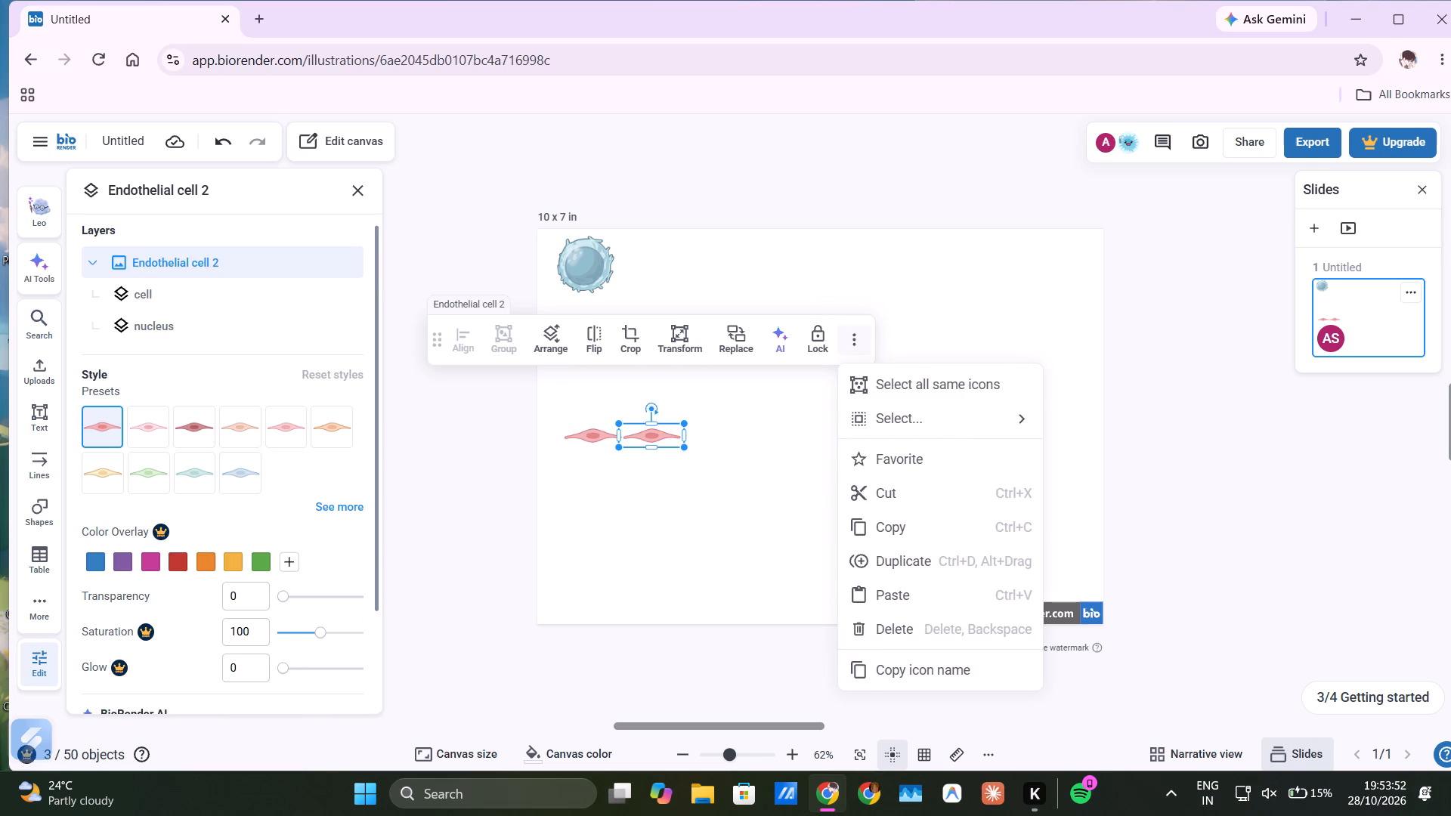
{"action": "left_click", "coordinate": [908, 554]}
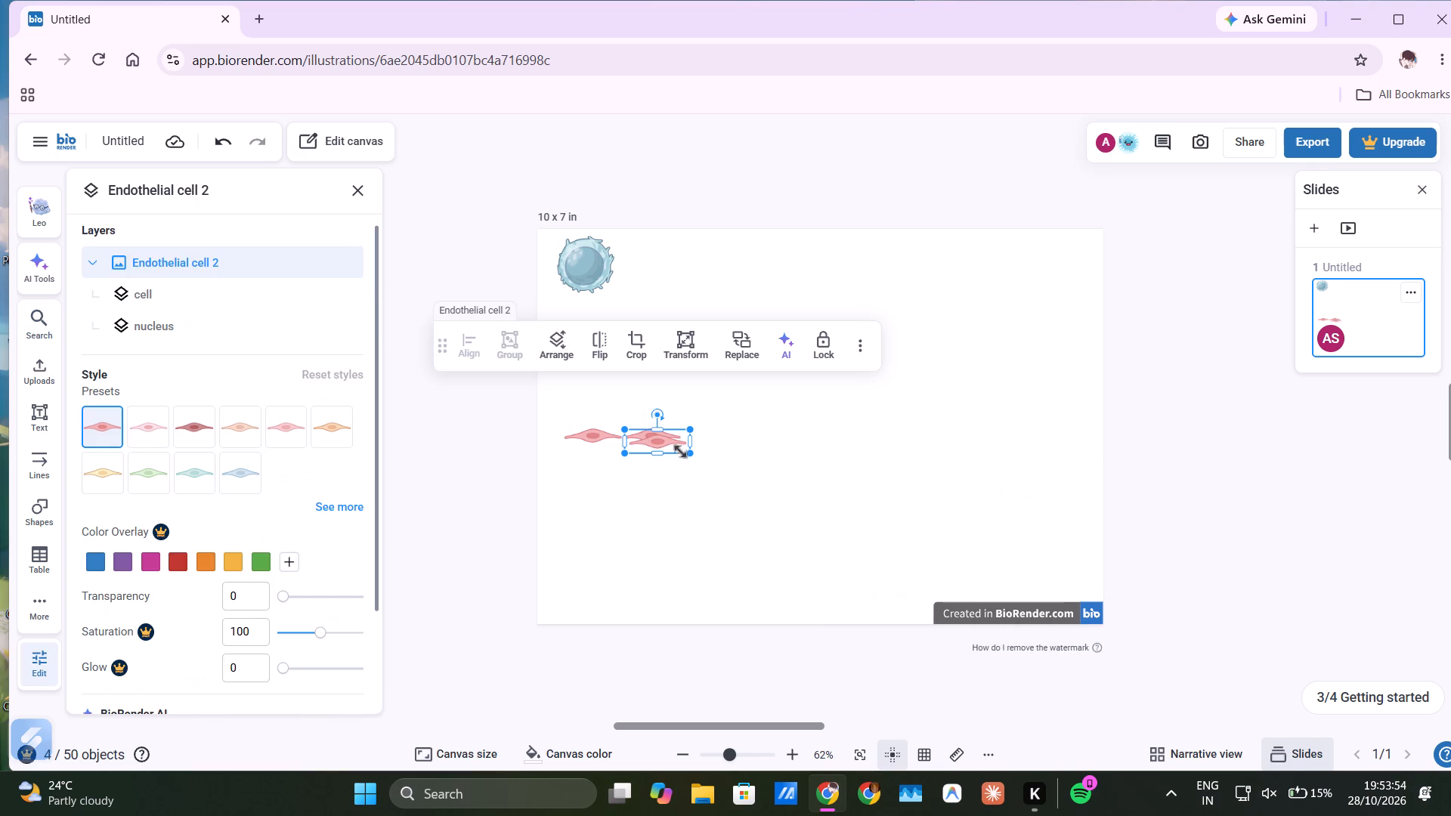
Move the duplicated Endothelial cell 2 icon to the right end of the row as the third cell, level with the others.
{"action": "left_click_drag", "start_coordinate": [669, 447], "coordinate": [729, 442]}
Duplicate the middle Endothelial cell 2 icon and place the copy as the fourth cell, close against the row's right end.
{"action": "left_click", "coordinate": [636, 439]}
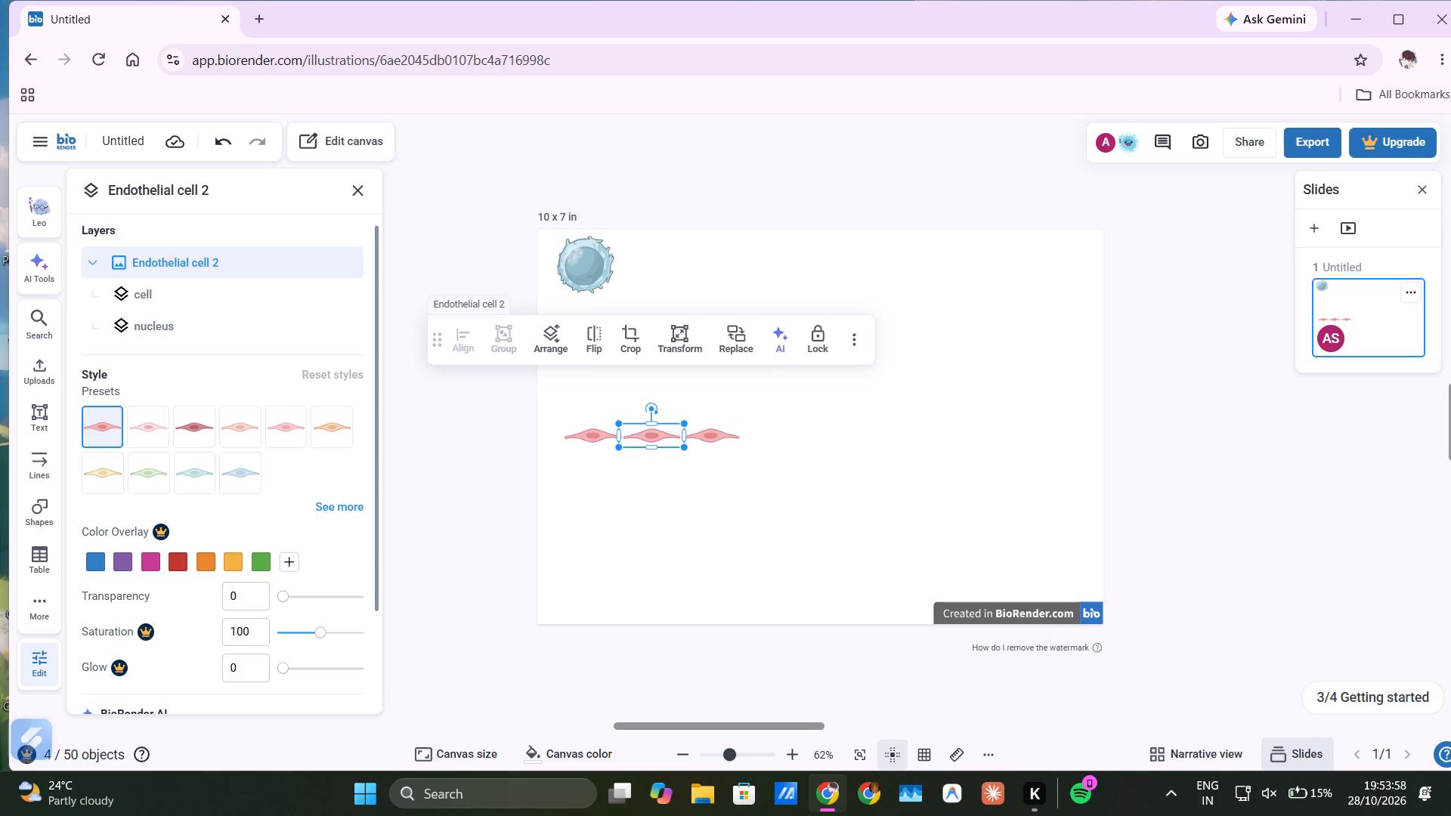
{"action": "left_click", "coordinate": [850, 339]}
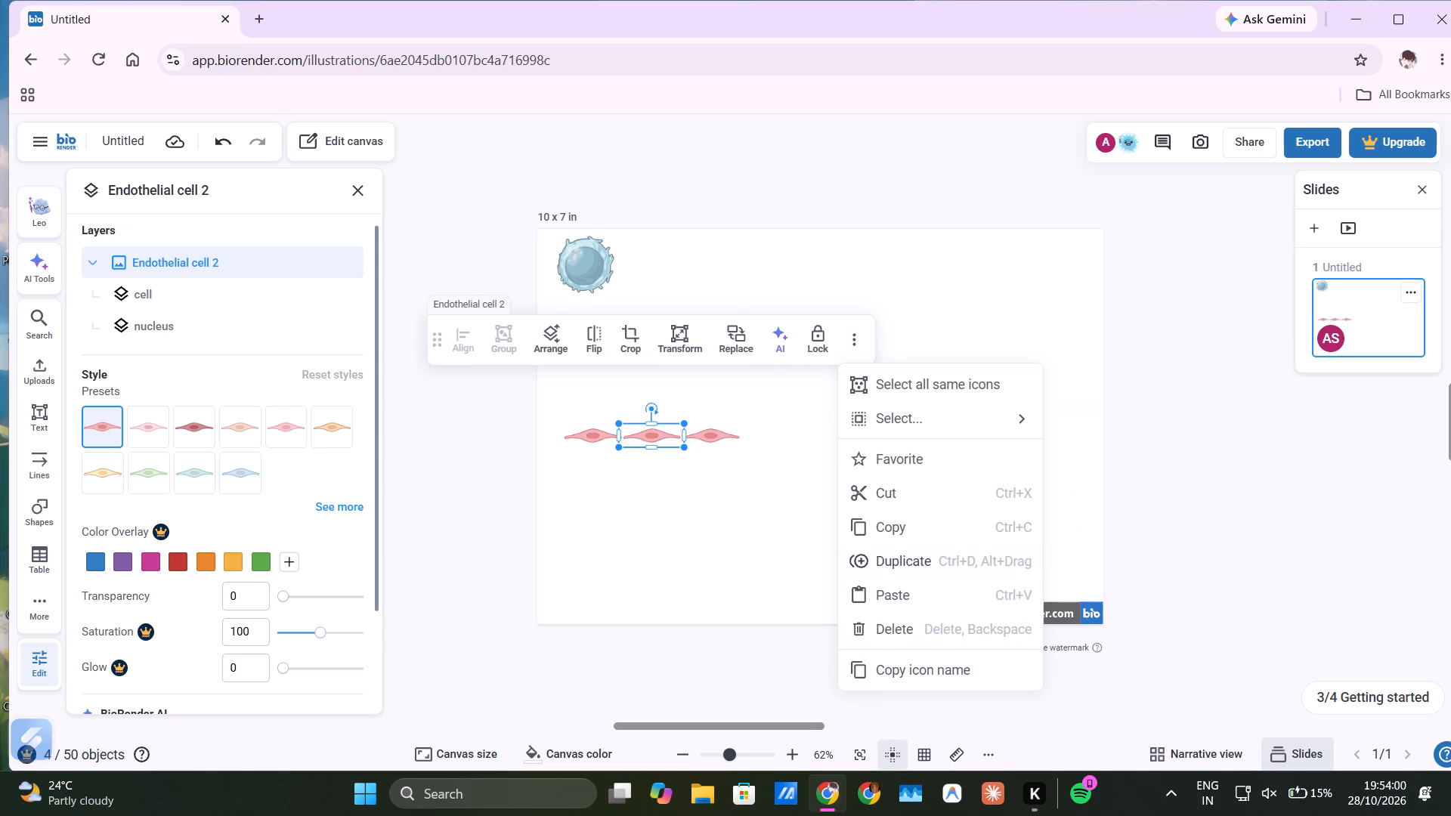
{"action": "left_click", "coordinate": [905, 560]}
{"action": "left_click_drag", "start_coordinate": [663, 447], "coordinate": [786, 439]}
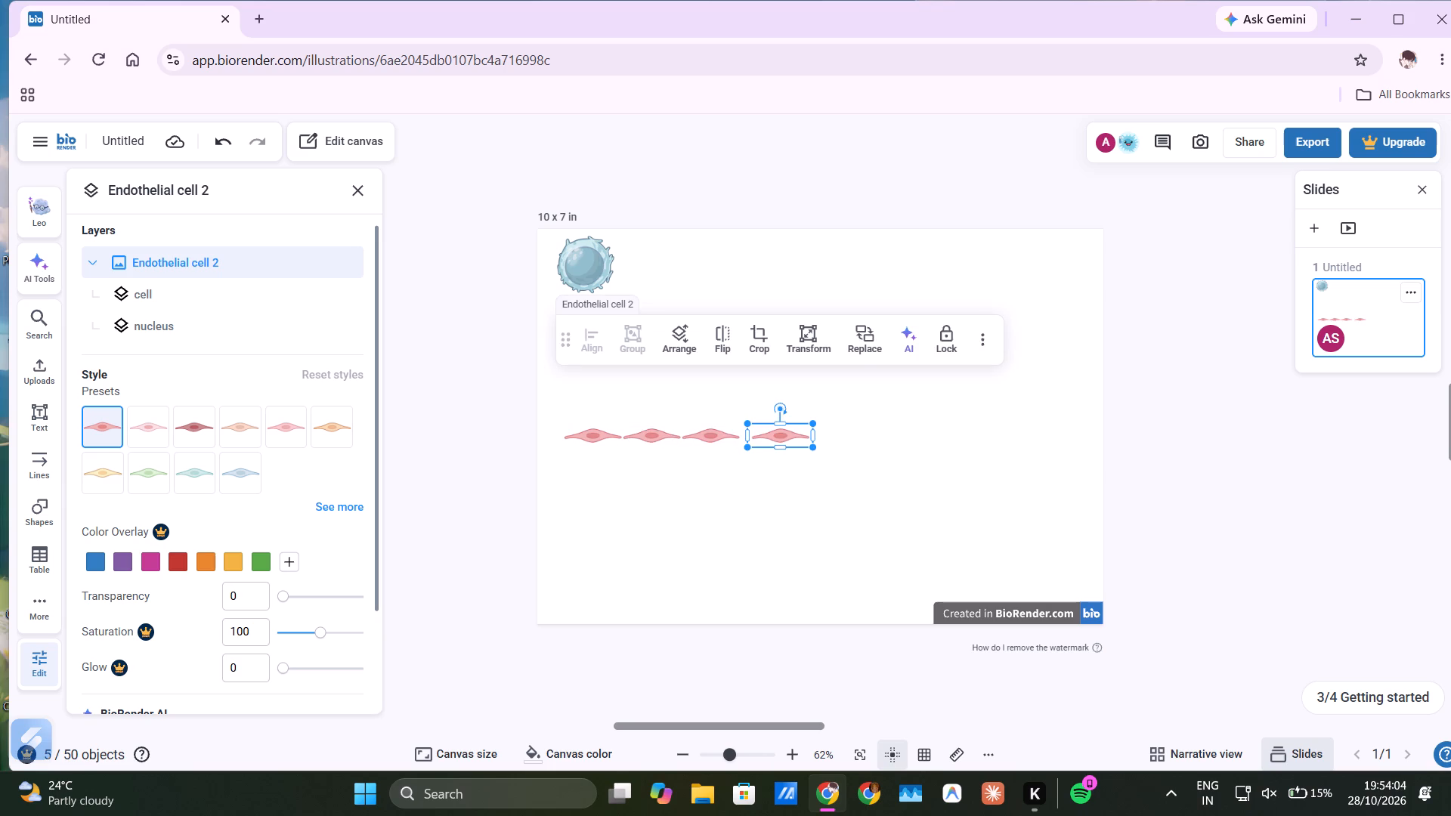
{"action": "left_click_drag", "start_coordinate": [784, 439], "coordinate": [768, 440]}
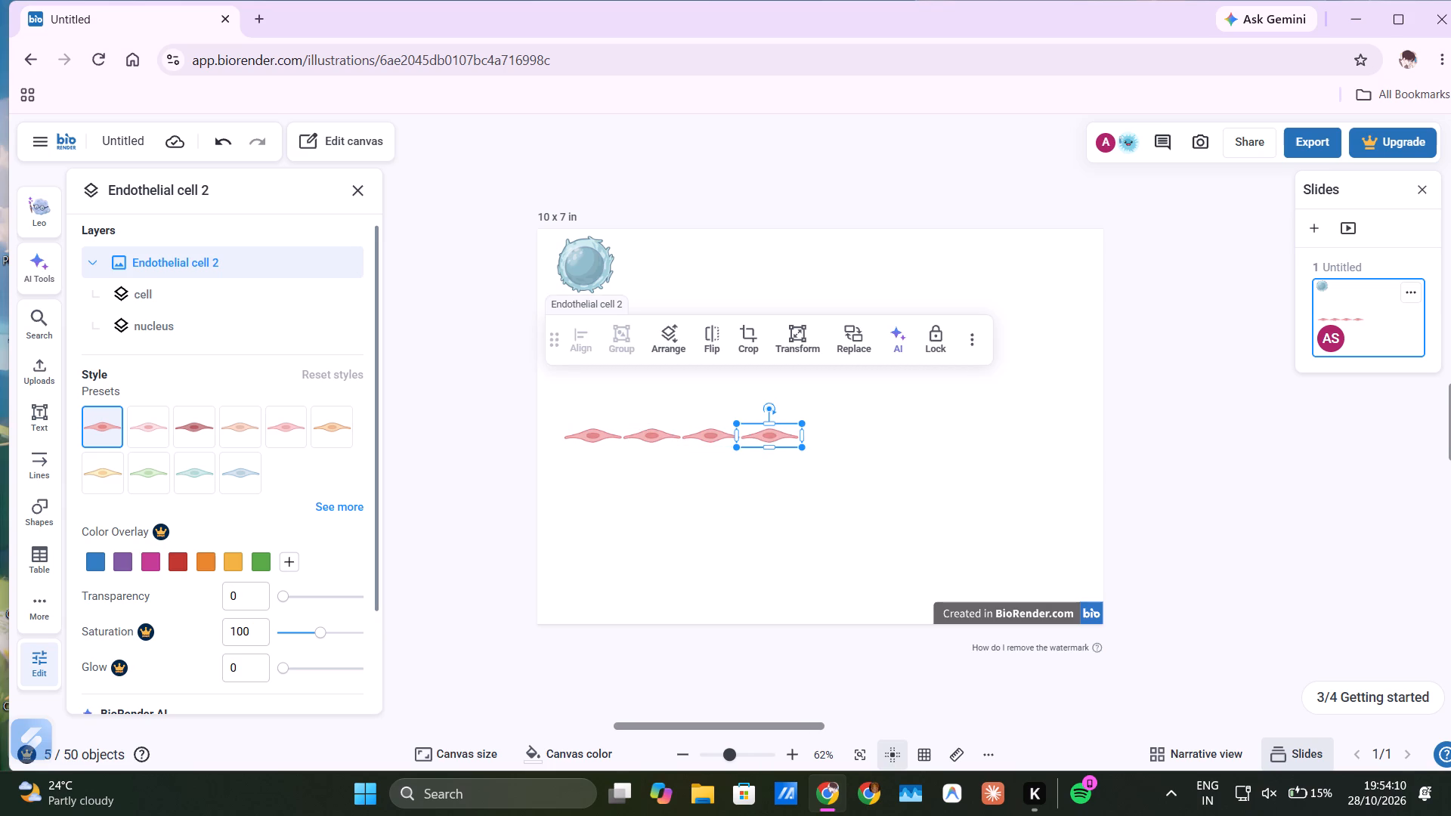
Move the four endothelial cells one by one to a lower level on the canvas, forming a straight row with small even gaps.
{"action": "left_click_drag", "start_coordinate": [598, 436], "coordinate": [599, 508]}
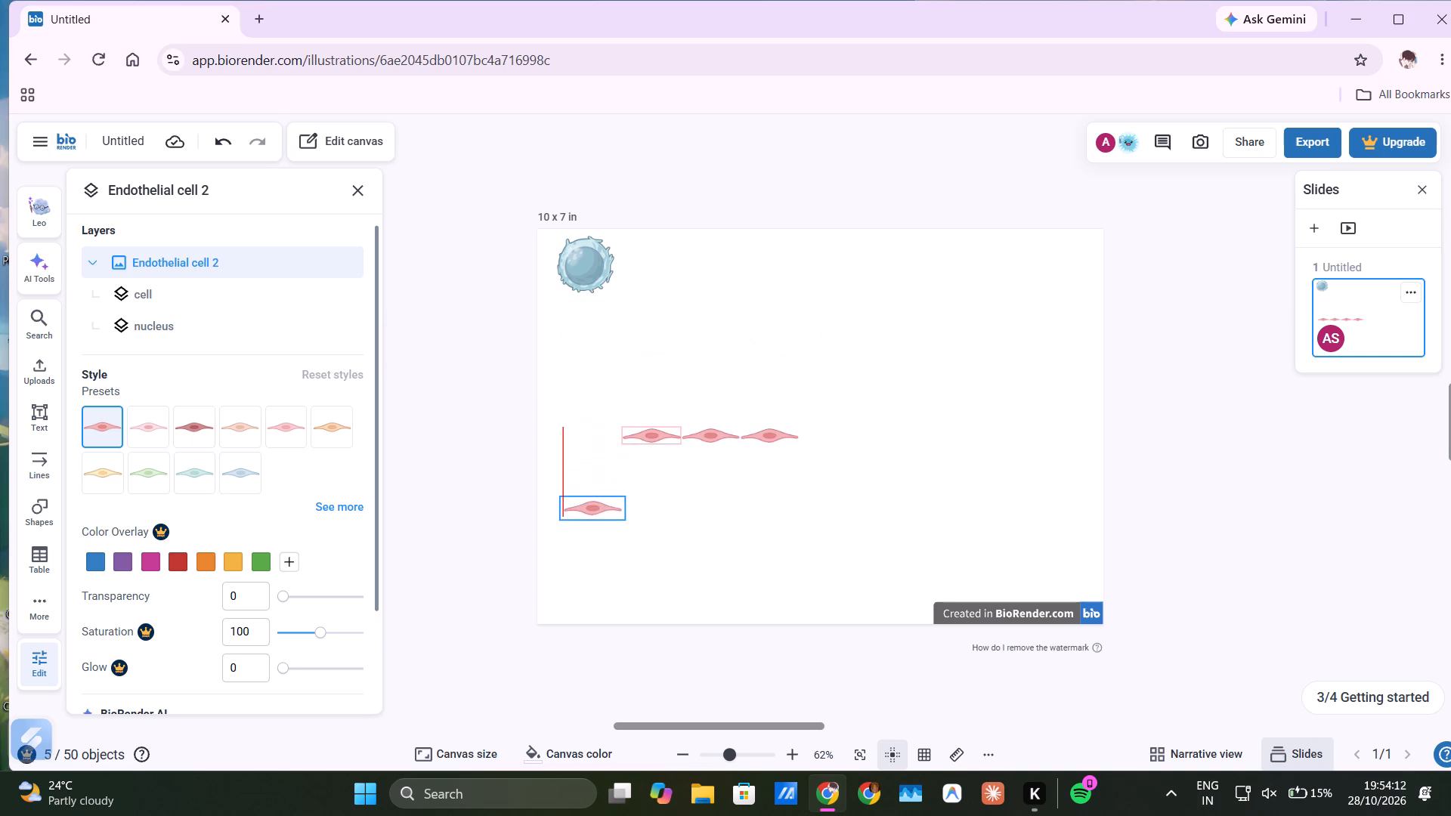
{"action": "left_click_drag", "start_coordinate": [599, 508], "coordinate": [599, 509]}
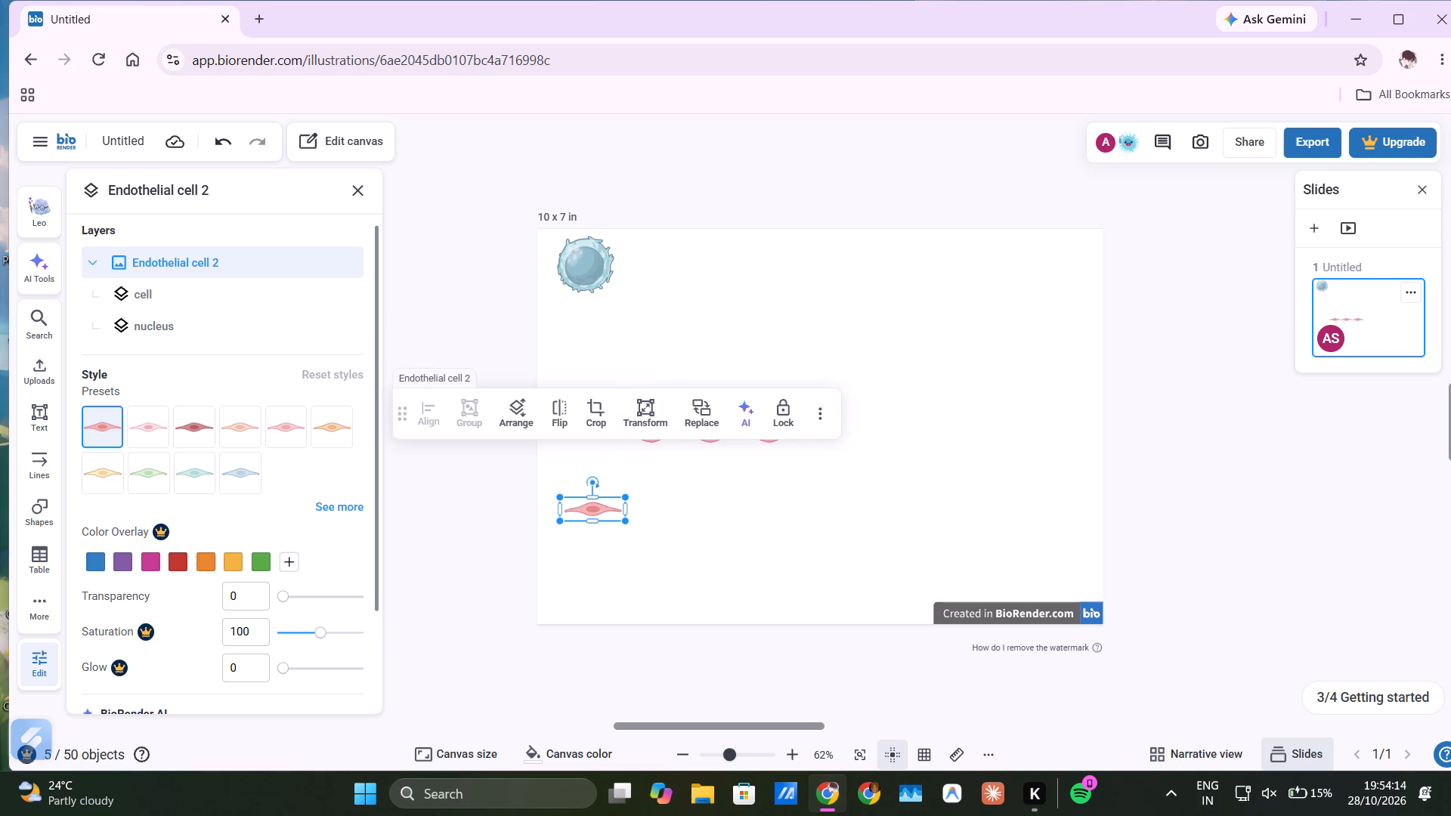
{"action": "left_click", "coordinate": [658, 463]}
{"action": "left_click_drag", "start_coordinate": [656, 437], "coordinate": [664, 512]}
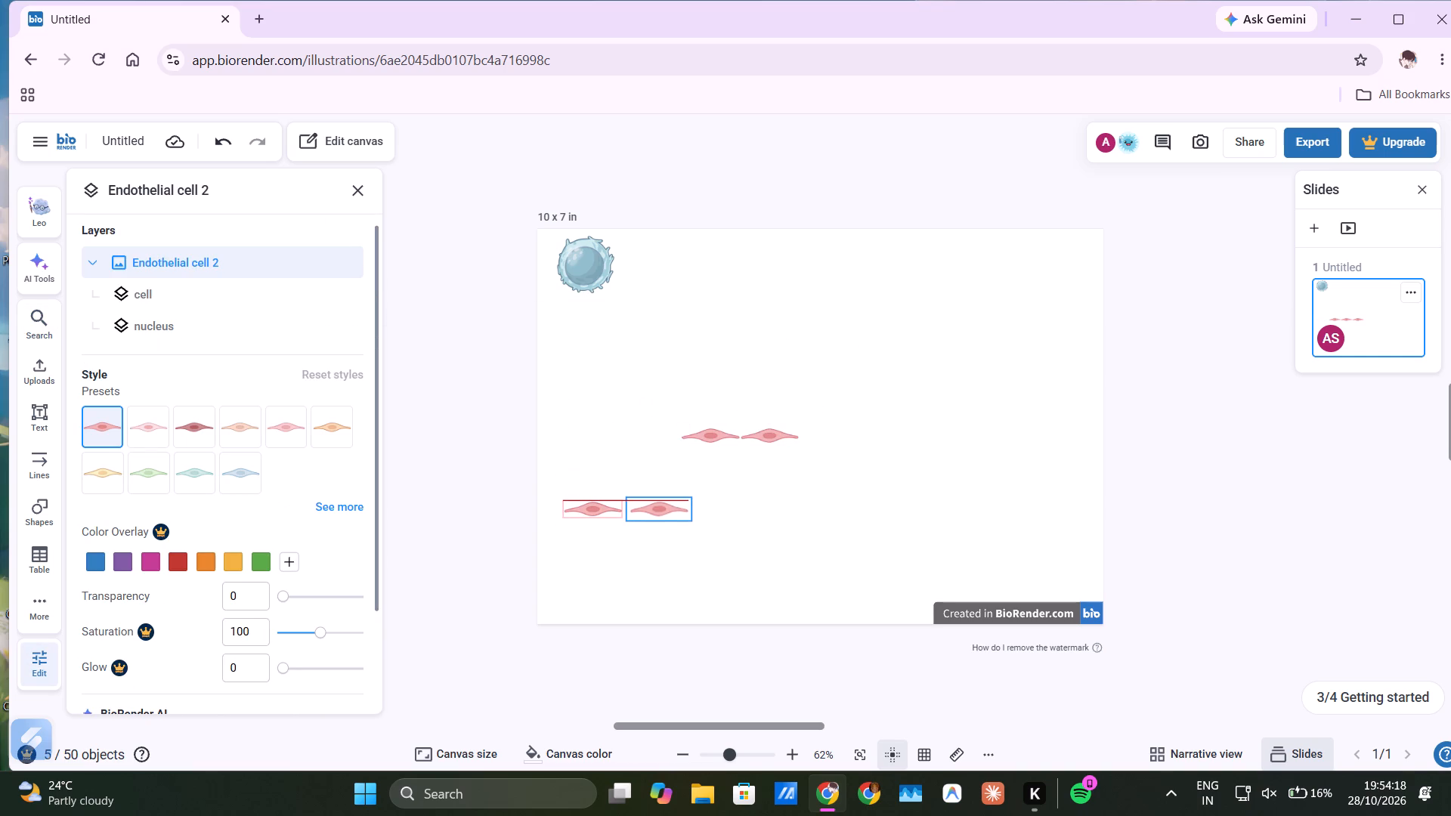
{"action": "left_click_drag", "start_coordinate": [707, 442], "coordinate": [739, 484]}
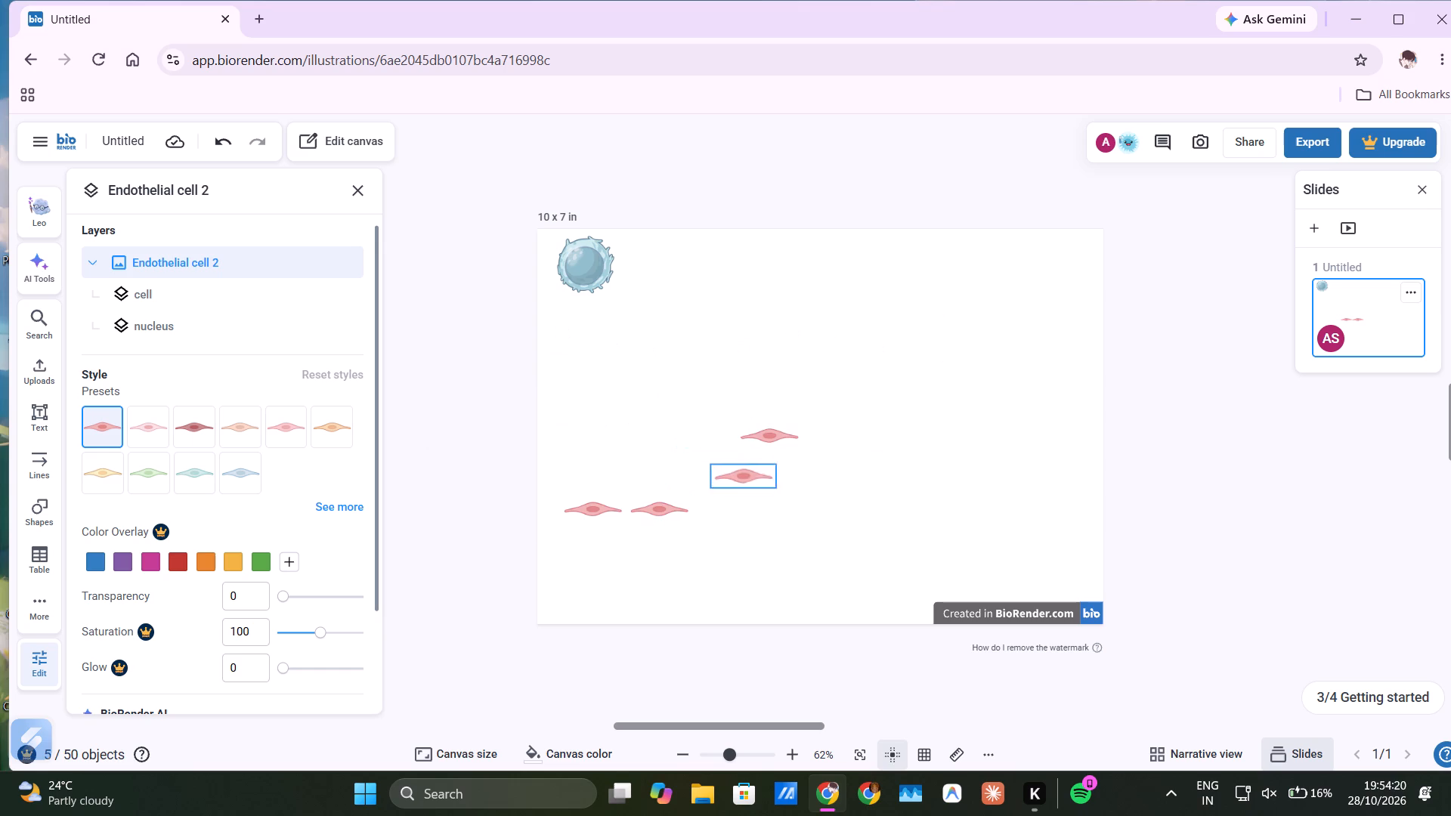
{"action": "left_click_drag", "start_coordinate": [739, 484], "coordinate": [729, 512]}
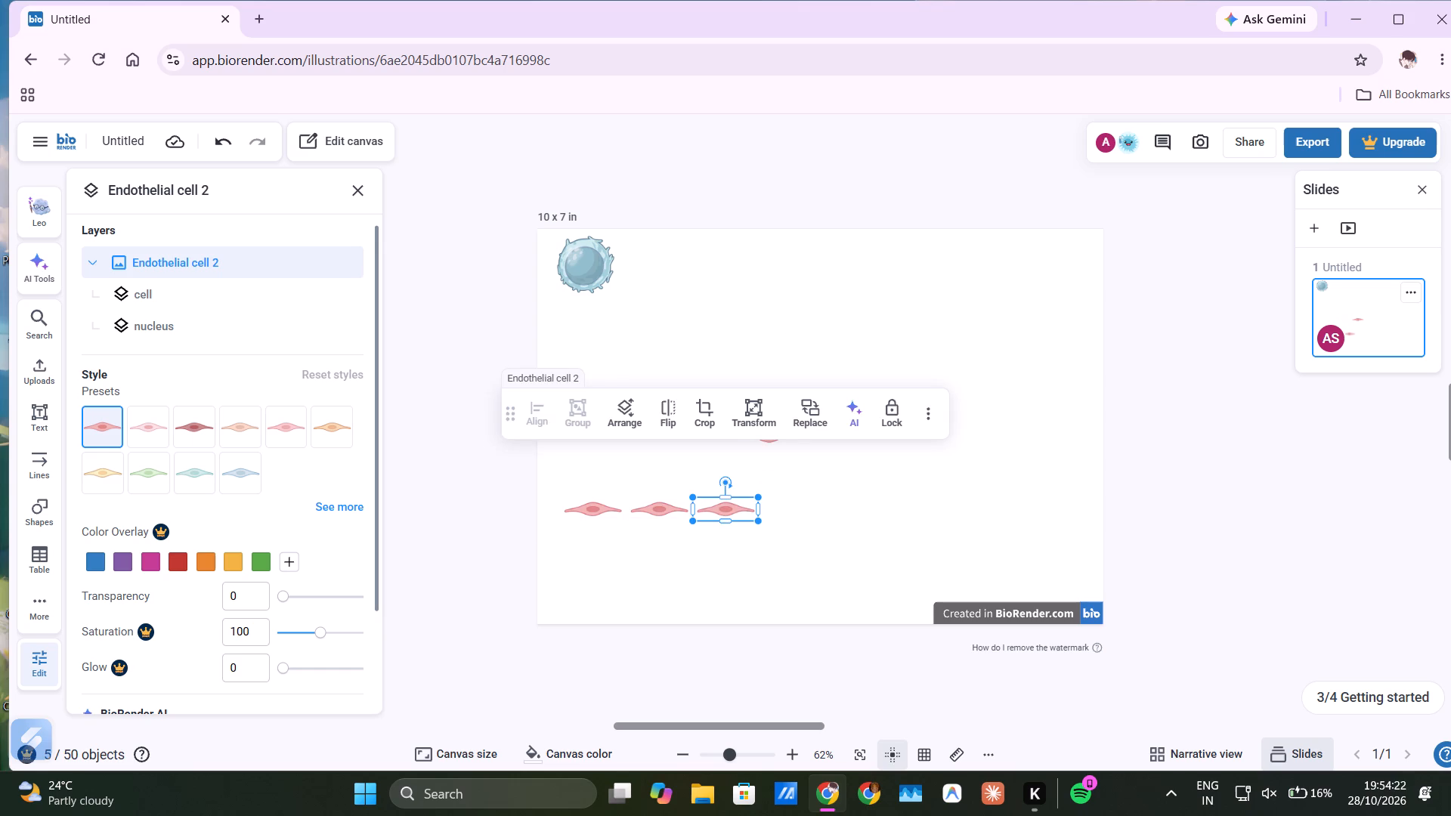
{"action": "left_click_drag", "start_coordinate": [768, 442], "coordinate": [797, 519]}
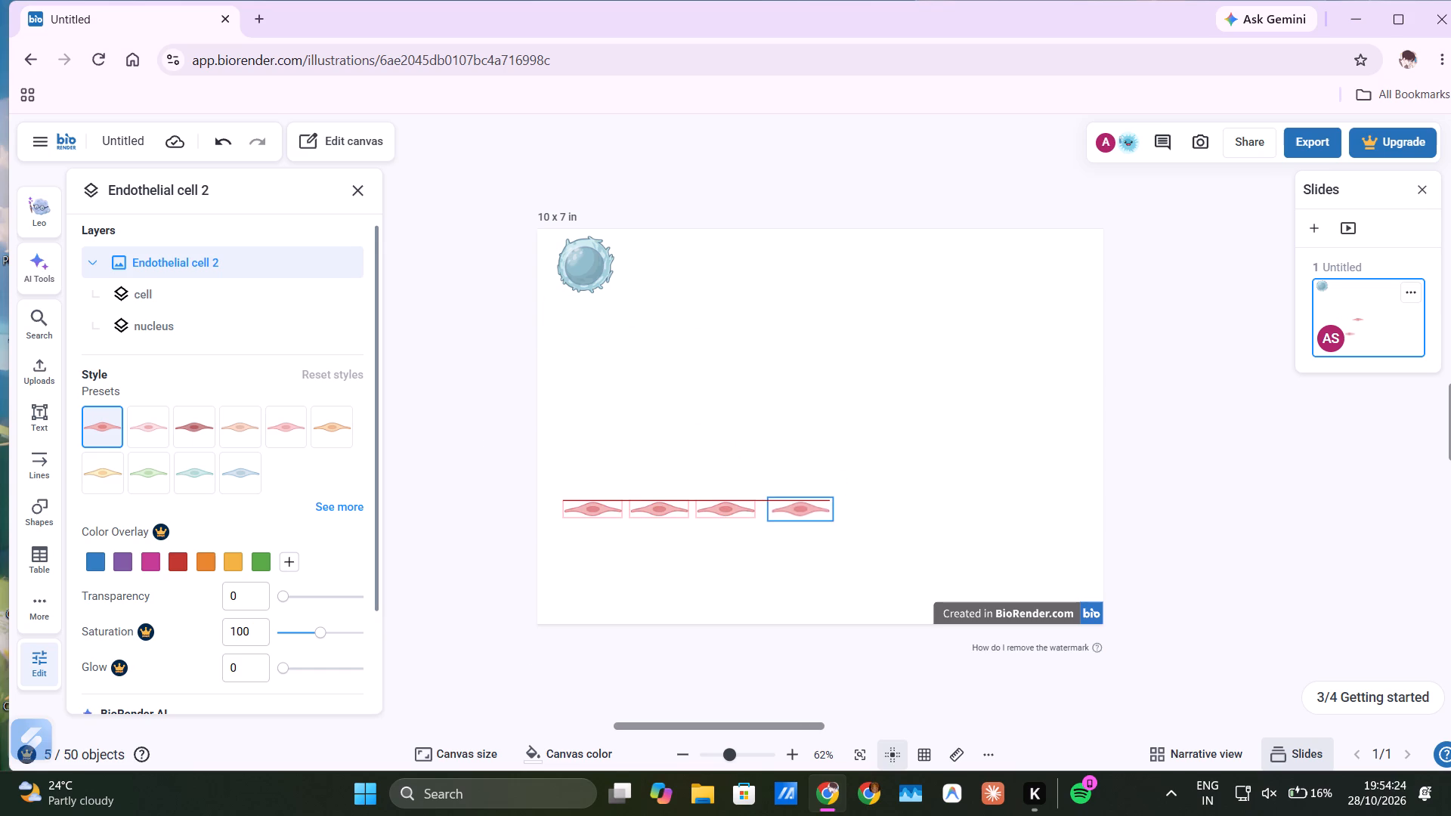
{"action": "left_click_drag", "start_coordinate": [797, 519], "coordinate": [790, 517]}
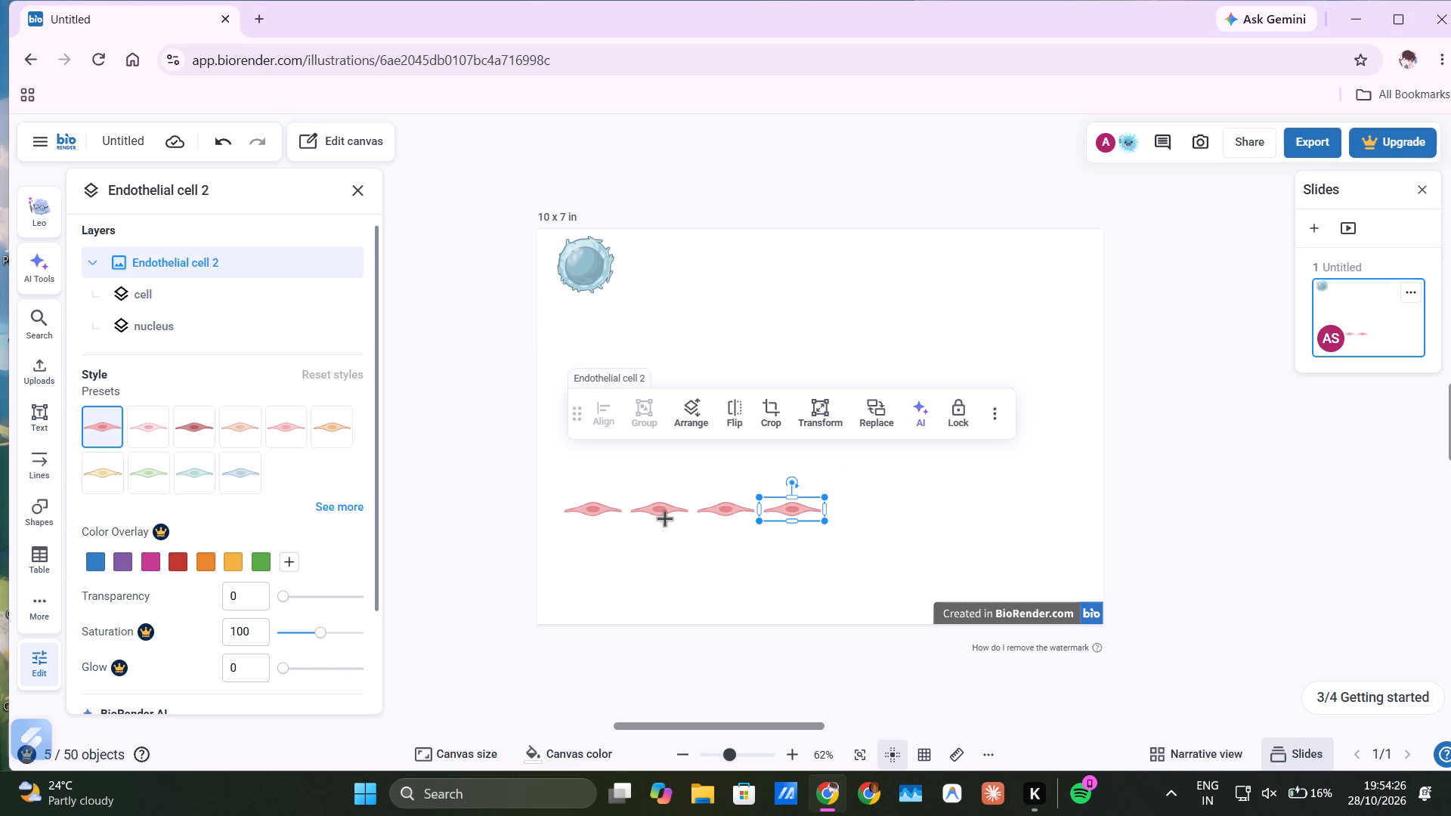
{"action": "left_click", "coordinate": [665, 520]}
{"action": "left_click", "coordinate": [665, 520]}
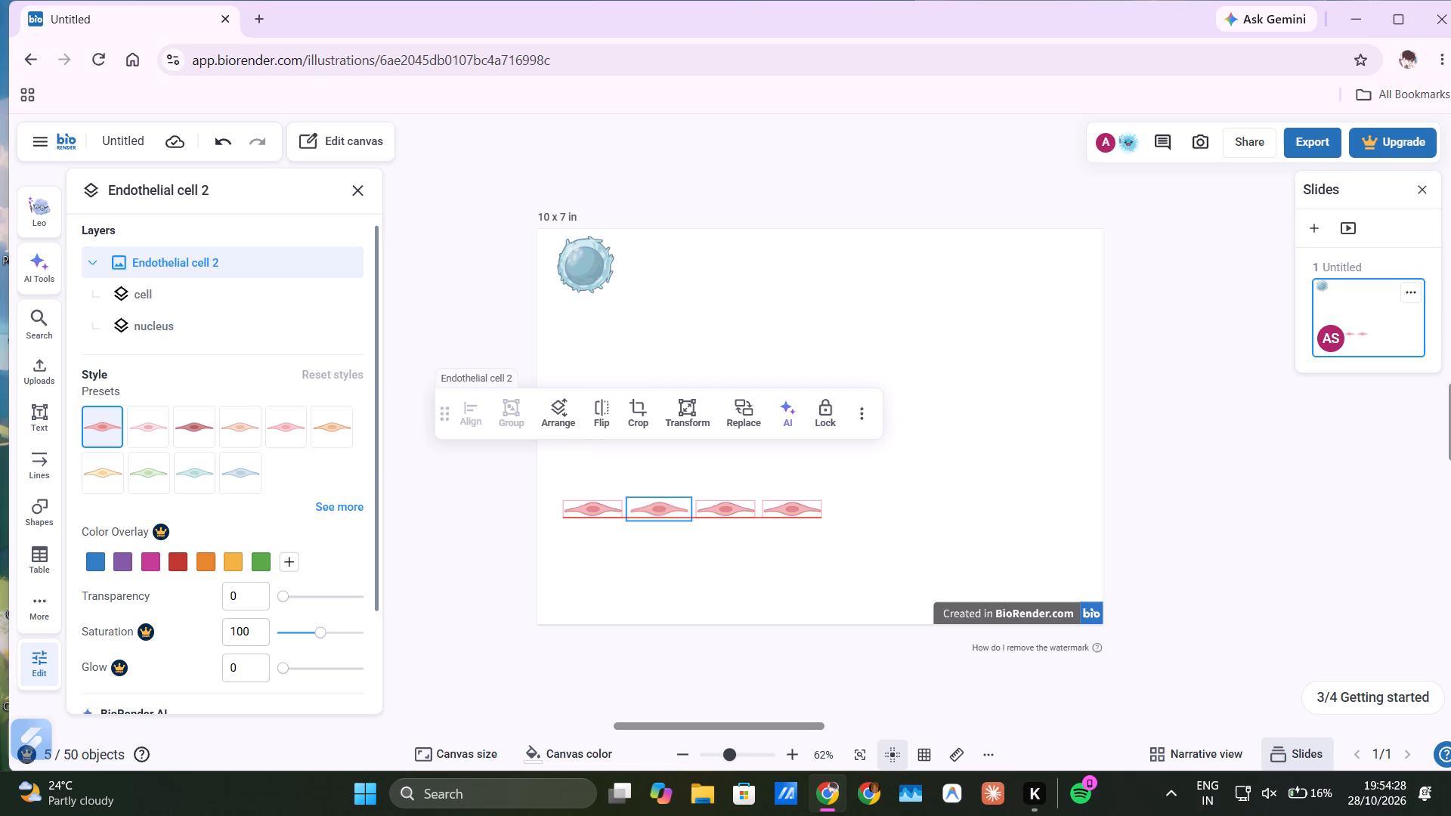
{"action": "left_click", "coordinate": [687, 558]}
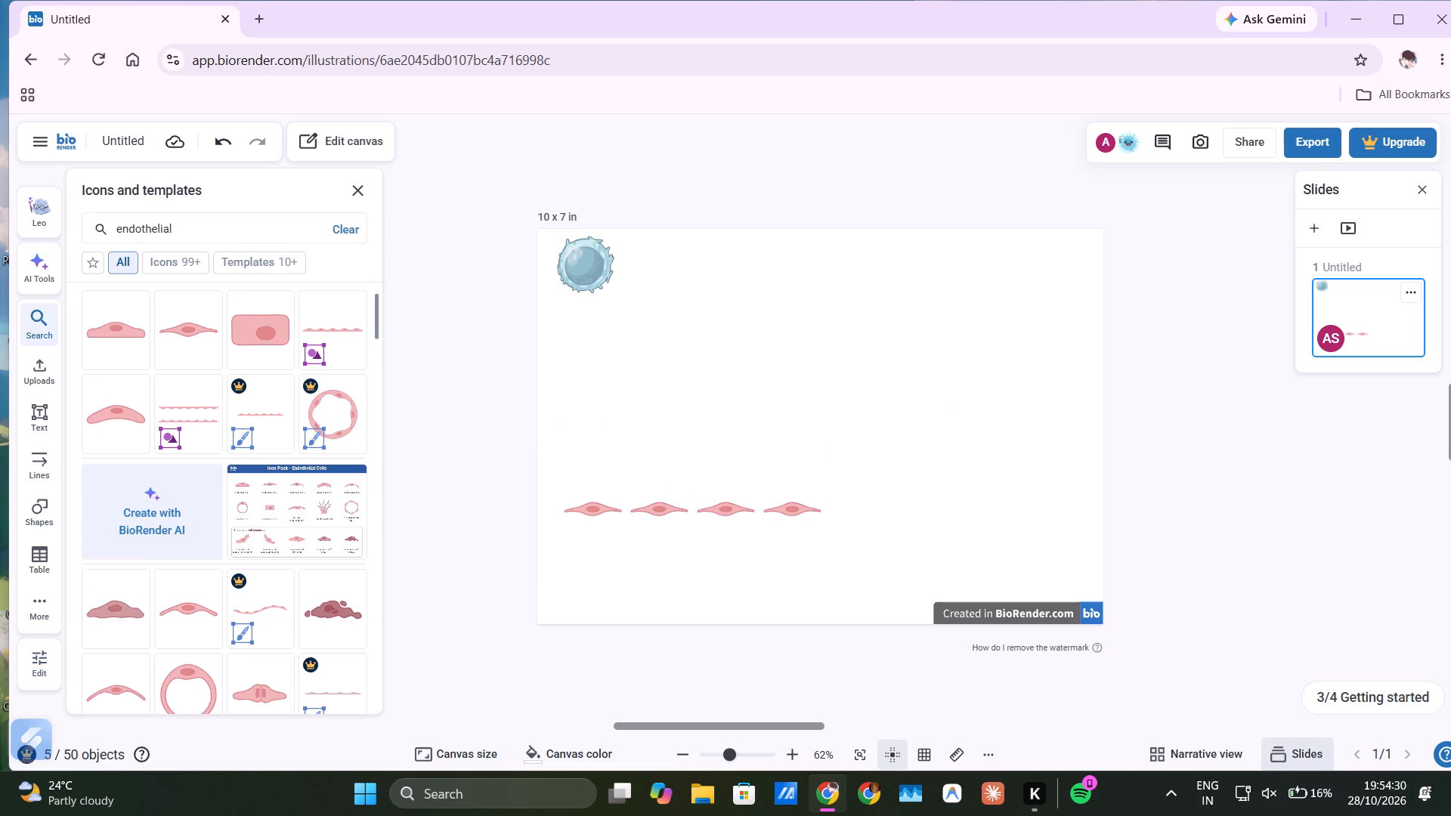
Duplicate all four endothelial cells together and place the copies level at the right end, extending the row to eight cells.
{"action": "left_click_drag", "start_coordinate": [595, 536], "coordinate": [672, 503]}
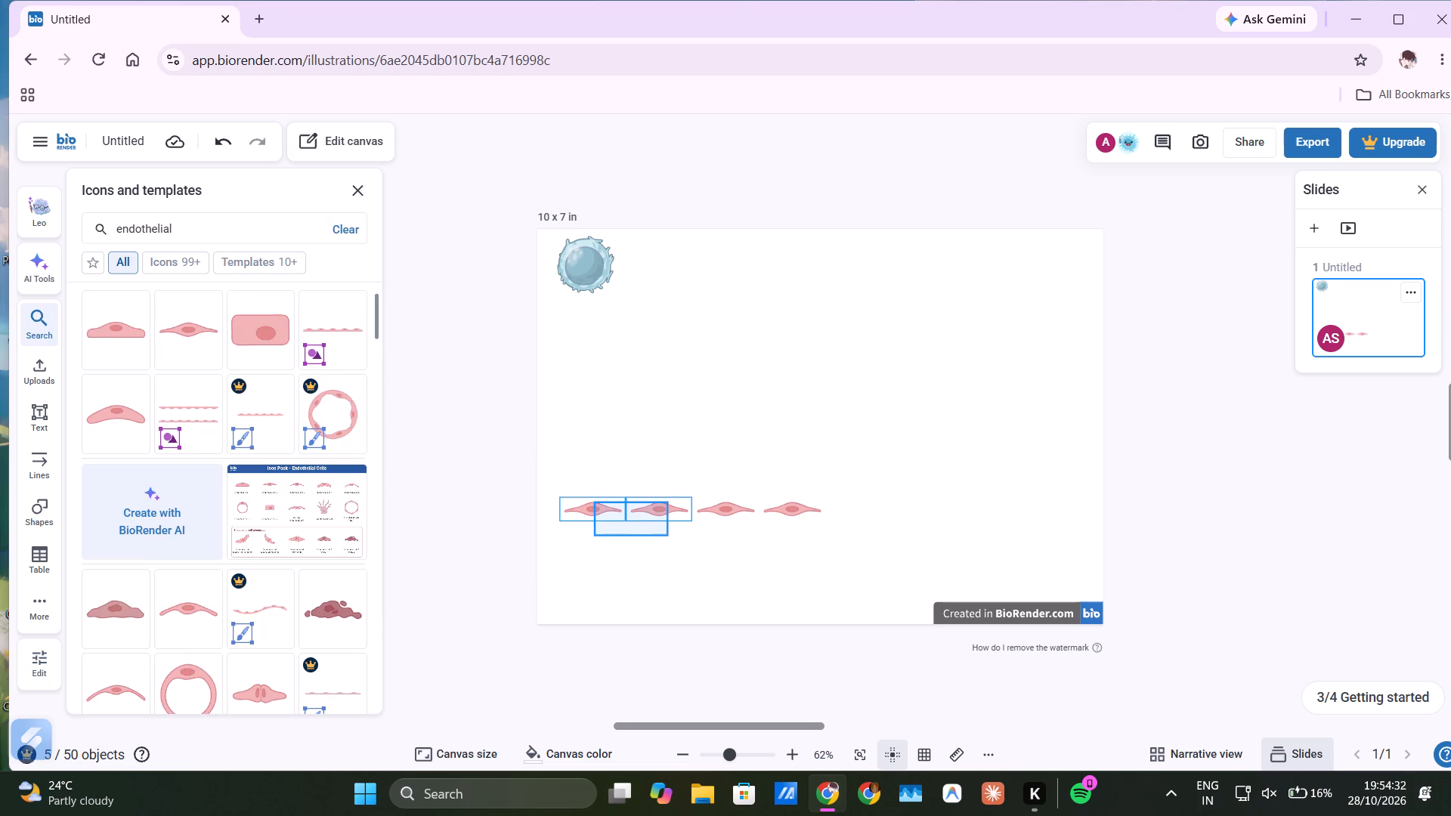
{"action": "left_click_drag", "start_coordinate": [672, 503], "coordinate": [808, 501]}
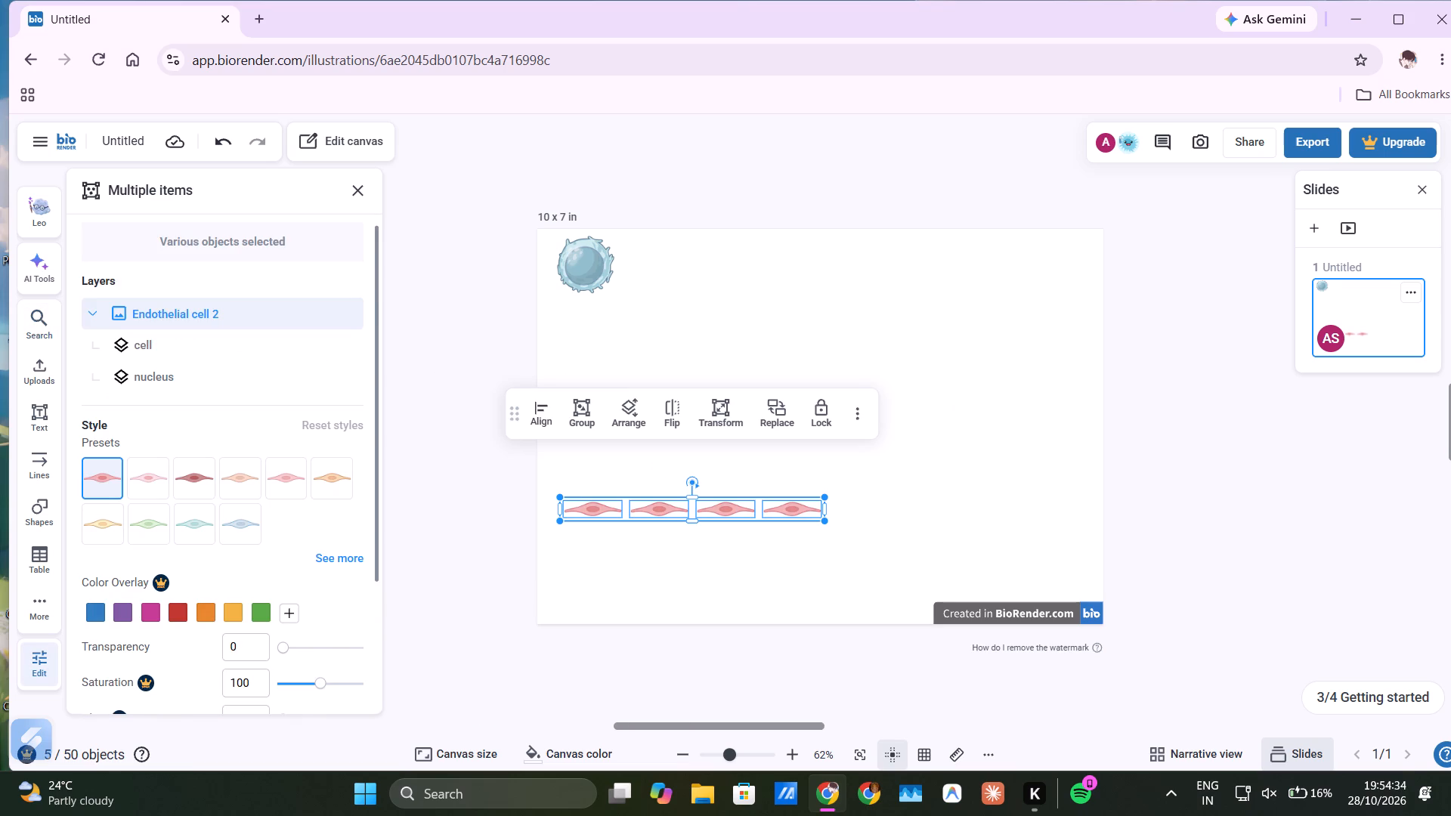
{"action": "left_click", "coordinate": [855, 417]}
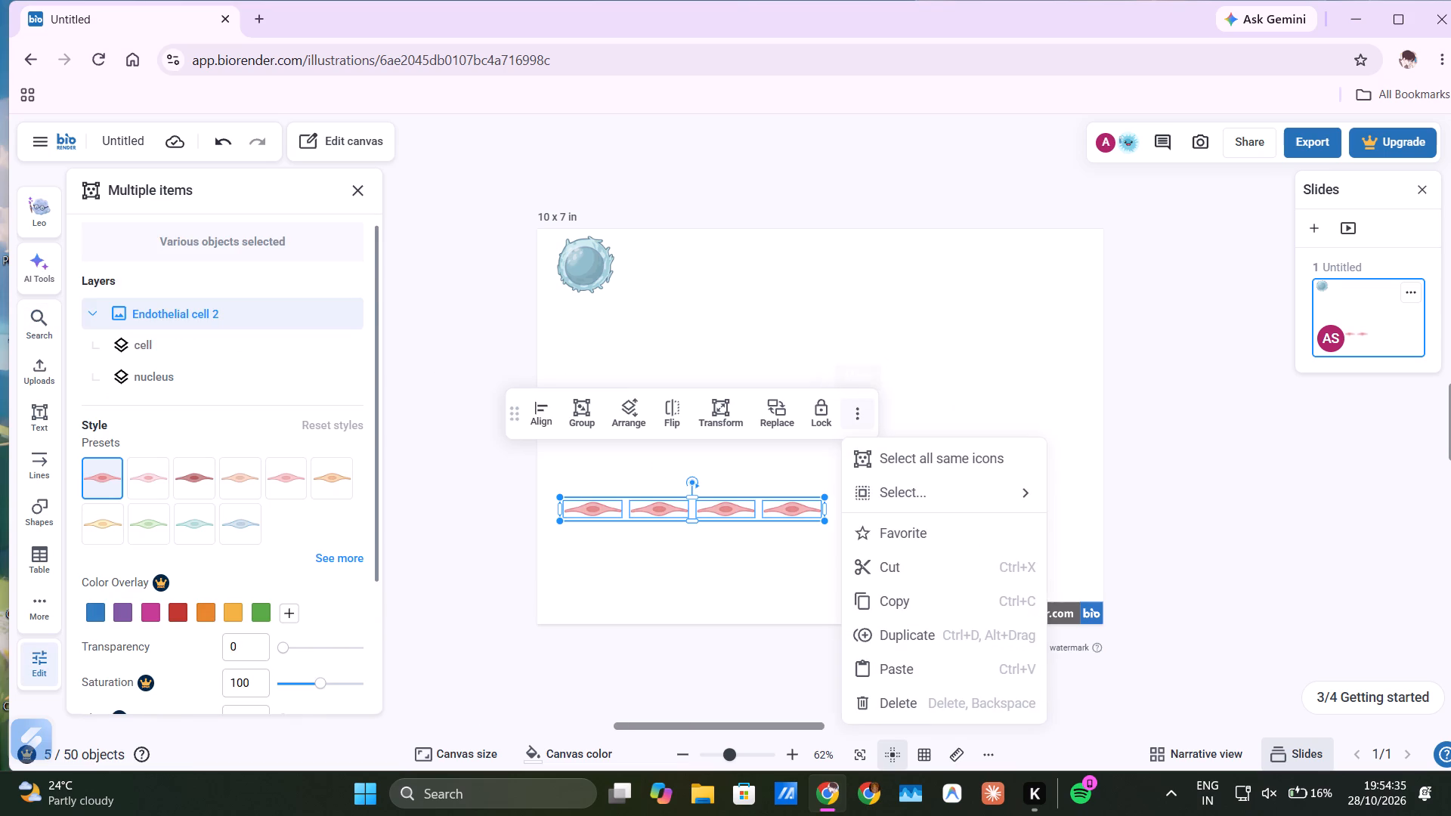
{"action": "left_click", "coordinate": [879, 635]}
{"action": "left_click_drag", "start_coordinate": [679, 523], "coordinate": [717, 535]}
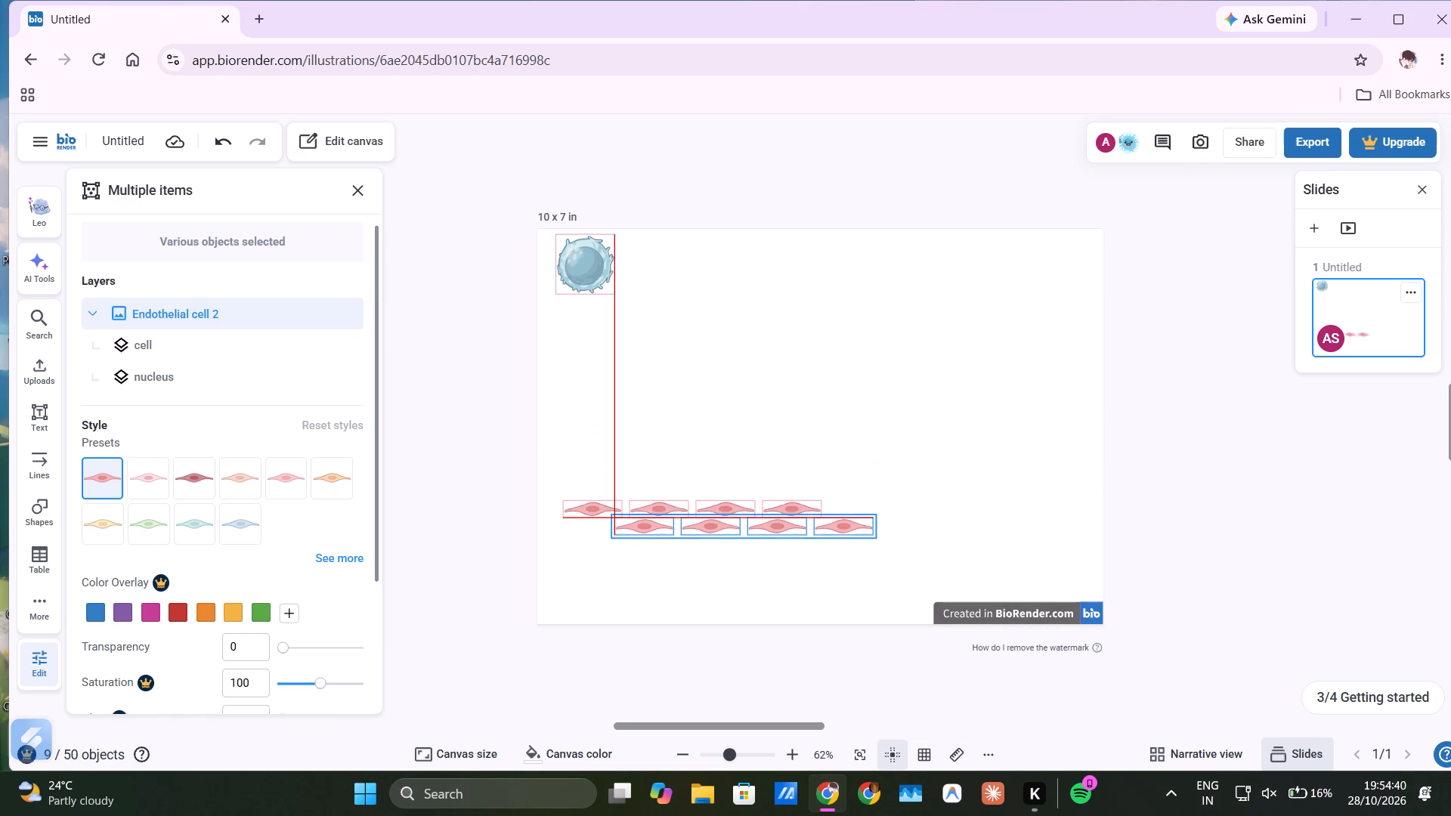
{"action": "left_click_drag", "start_coordinate": [717, 535], "coordinate": [946, 515]}
{"action": "left_click", "coordinate": [828, 578]}
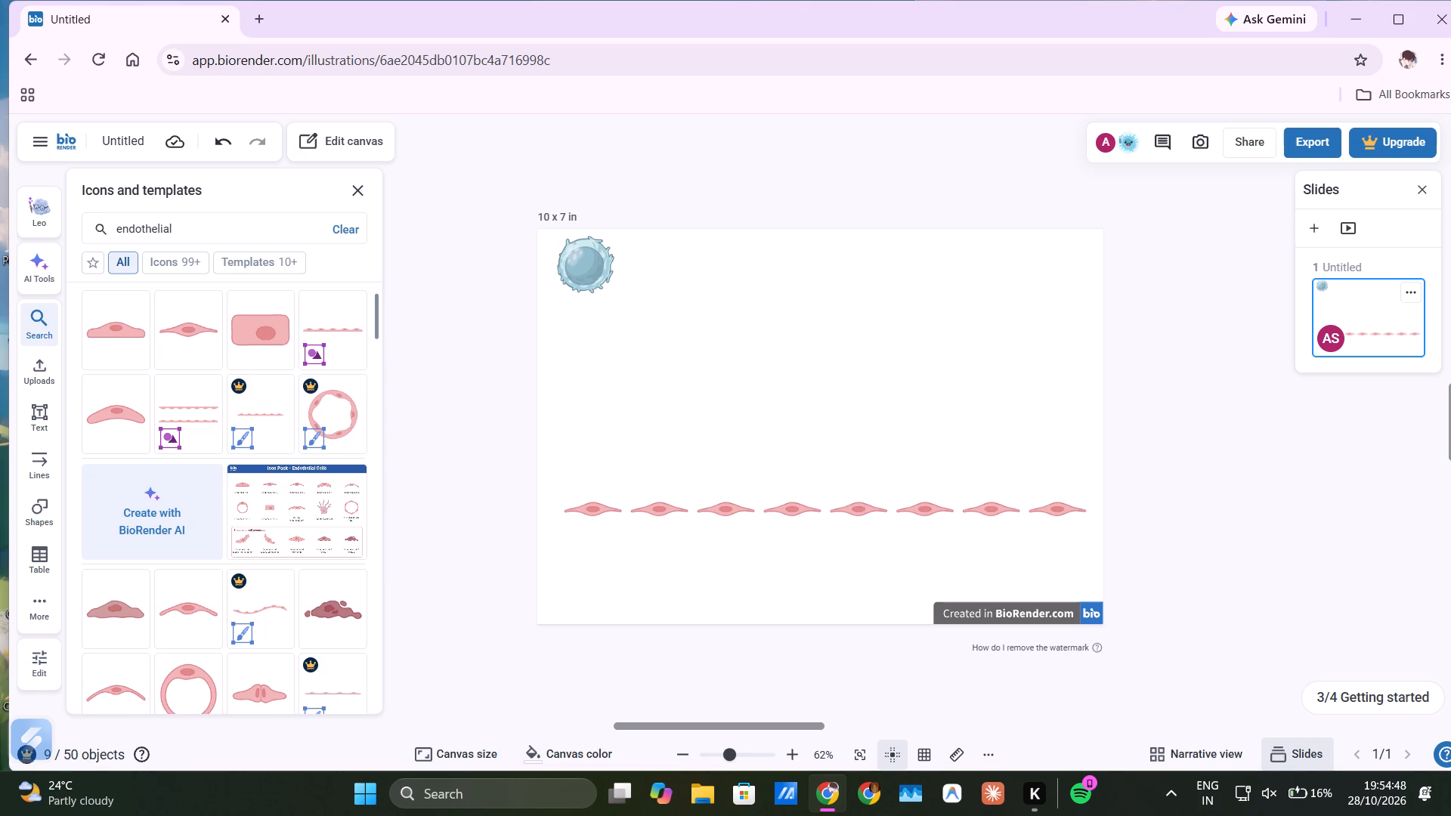
Replace the "endothelial" search text and search the icon library for "hepatocyte".
{"action": "left_click", "coordinate": [269, 226]}
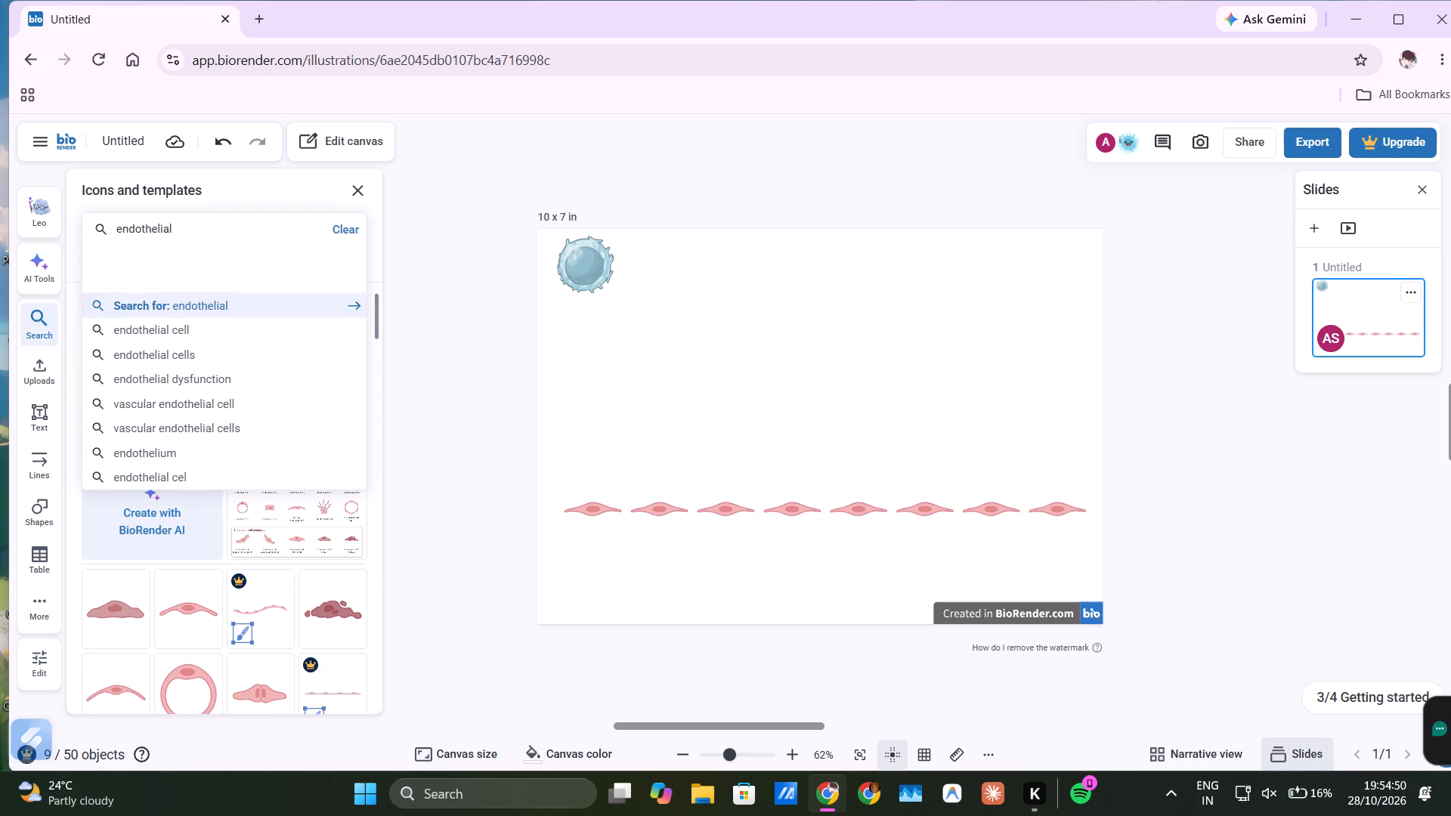
{"action": "key", "text": "BackSpace"}
{"action": "key", "text": "BackSpace"}
{"action": "key", "text": "BackSpace"}
{"action": "key", "text": "BackSpace"}
{"action": "key", "text": "BackSpace"}
{"action": "key", "text": "BackSpace"}
{"action": "key", "text": "BackSpace"}
{"action": "key", "text": "BackSpace"}
{"action": "key", "text": "BackSpace"}
{"action": "key", "text": "BackSpace"}
{"action": "key", "text": "BackSpace"}
{"action": "key", "text": "BackSpace"}
{"action": "key", "text": "BackSpace"}
{"action": "key", "text": "BackSpace"}
{"action": "key", "text": "BackSpace"}
{"action": "key", "text": "BackSpace"}
{"action": "key", "text": "BackSpace"}
{"action": "key", "text": "BackSpace"}
{"action": "key", "text": "BackSpace"}
{"action": "key", "text": "BackSpace"}
{"action": "type", "text": "hetro"}
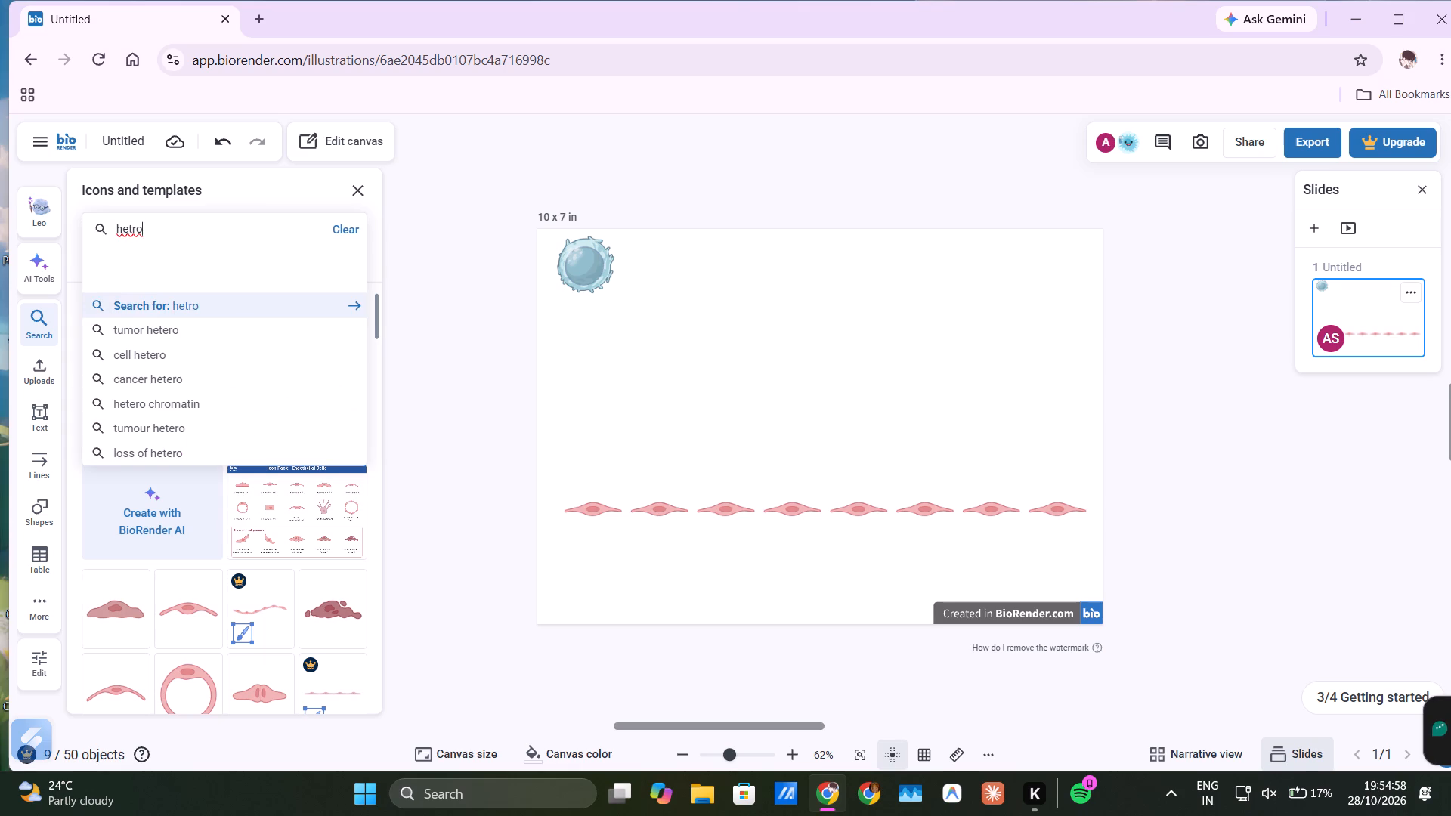
{"action": "key", "text": "BackSpace"}
{"action": "key", "text": "BackSpace"}
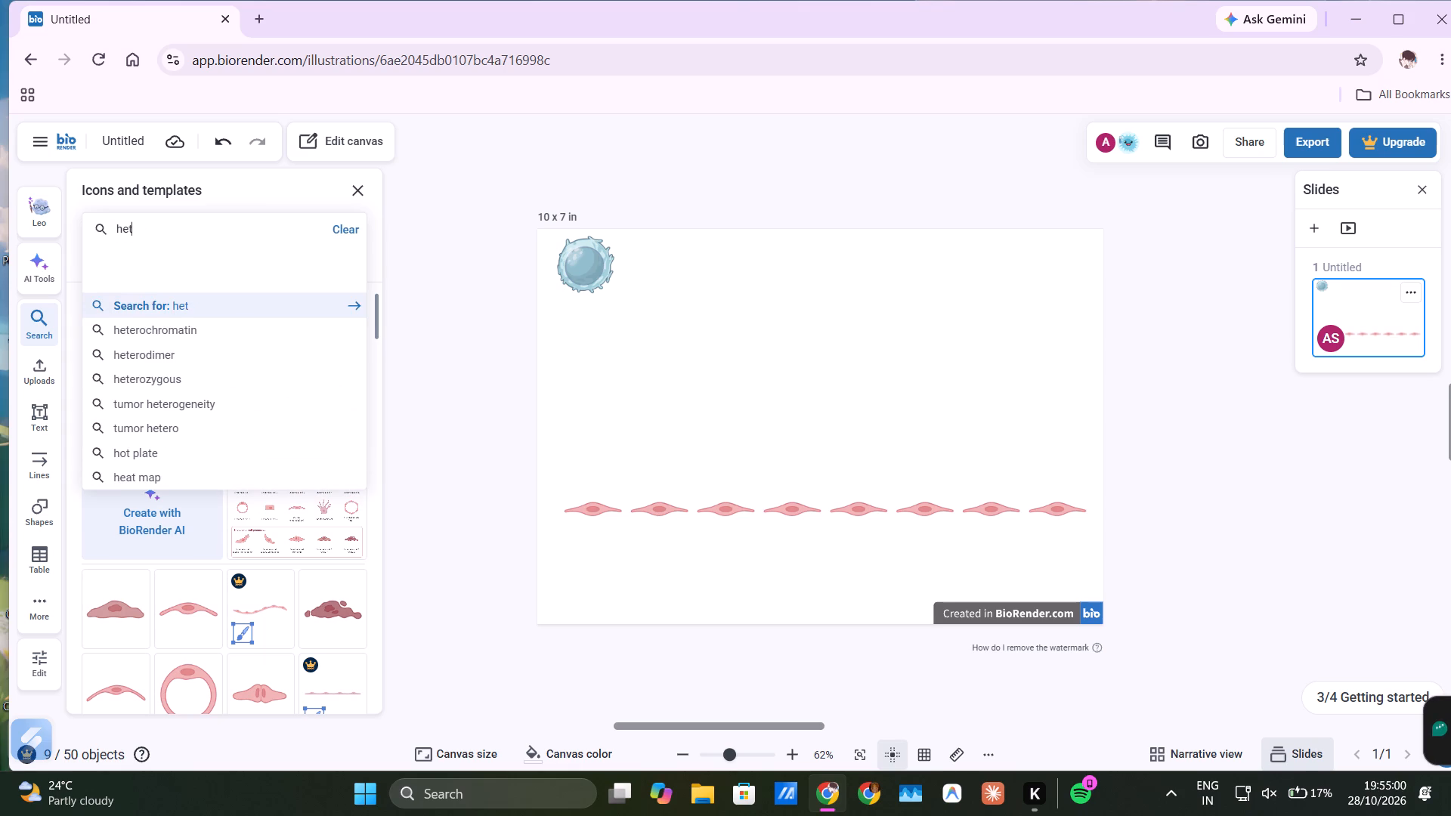
{"action": "key", "text": "BackSpace"}
{"action": "type", "text": "pato"}
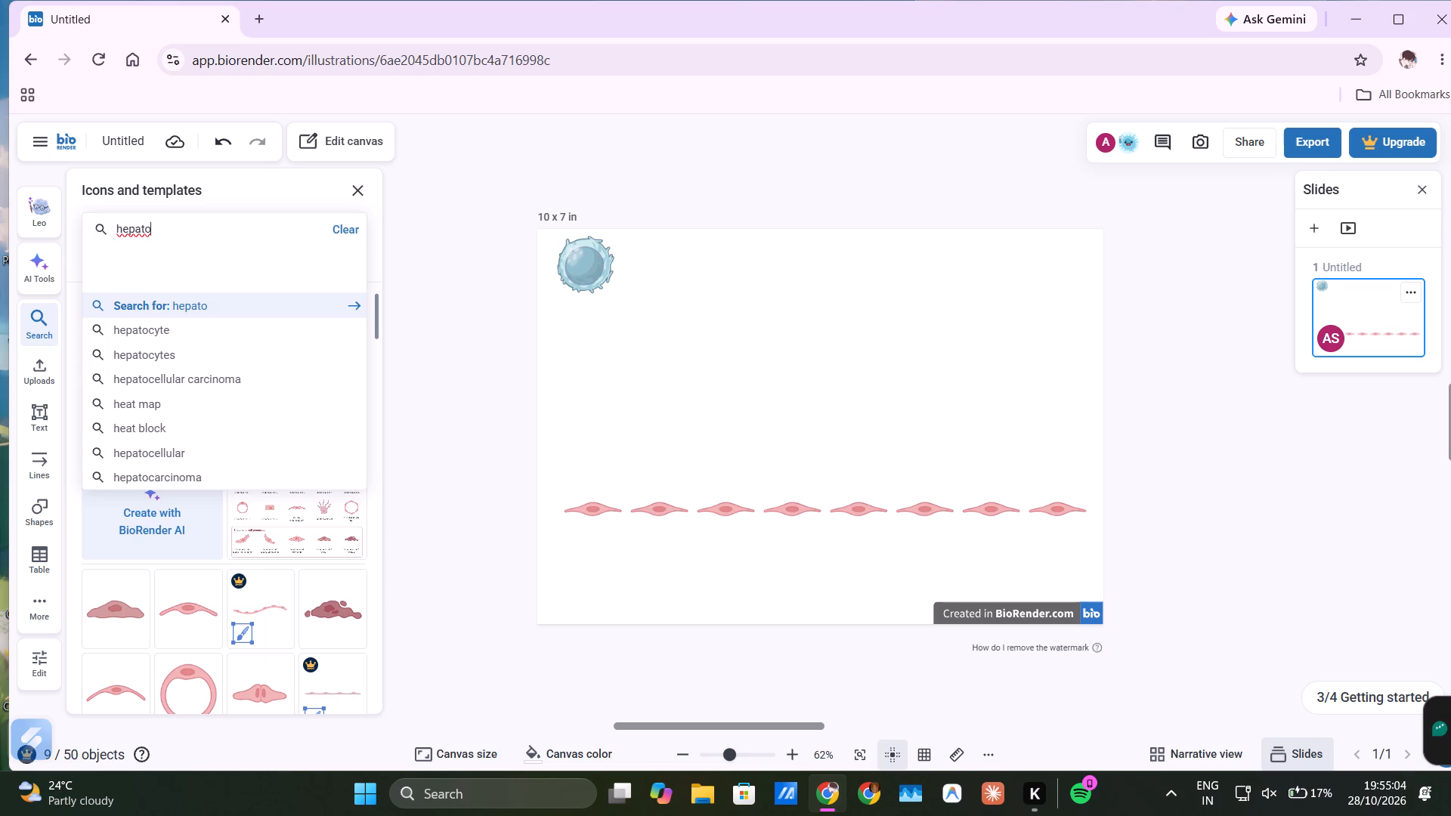
{"action": "left_click", "coordinate": [167, 338]}
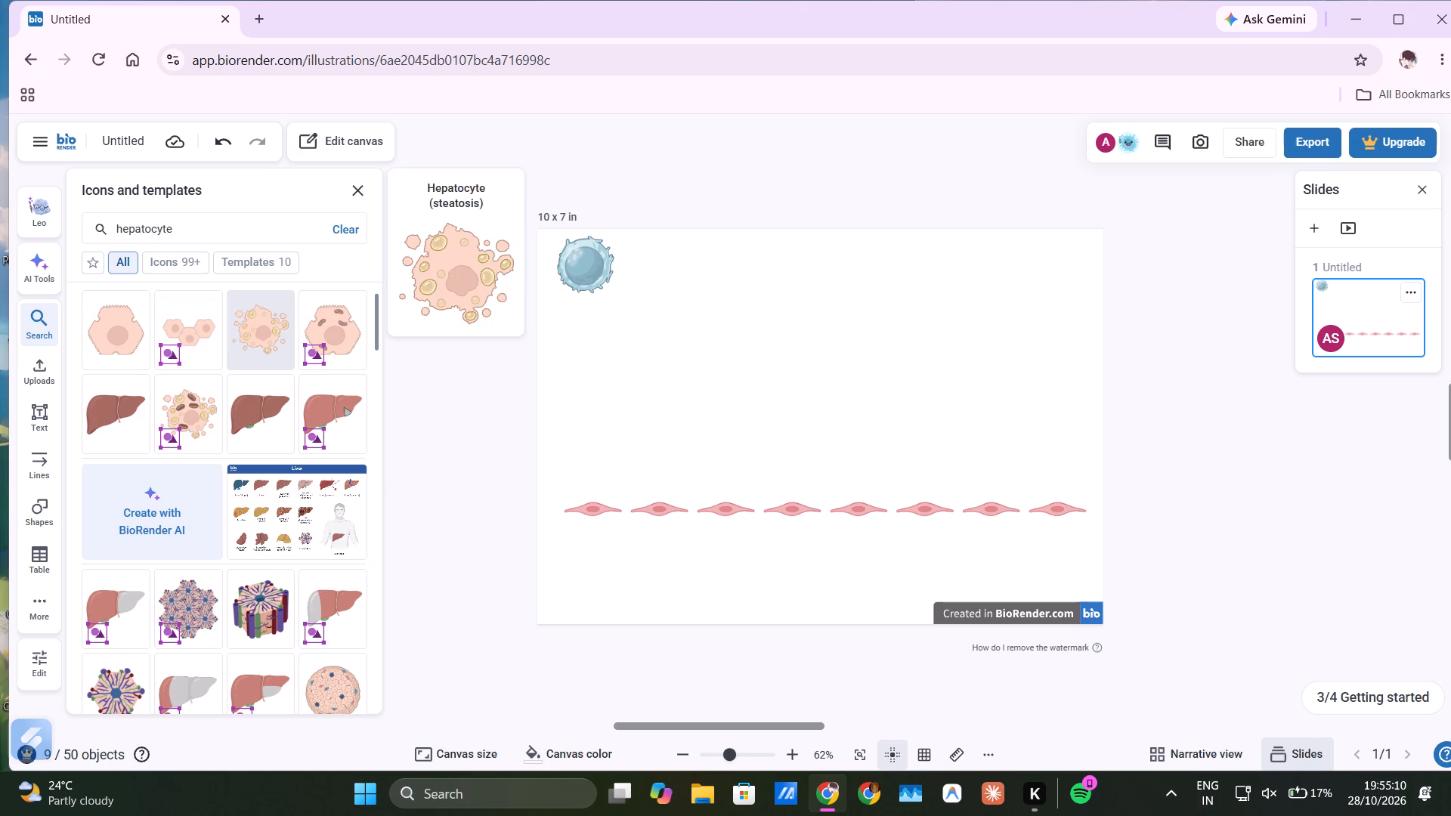
Add the single Hepatocyte icon, place it to the right of the B cell near the canvas's top edge, and enlarge it slightly.
{"action": "left_click", "coordinate": [126, 338]}
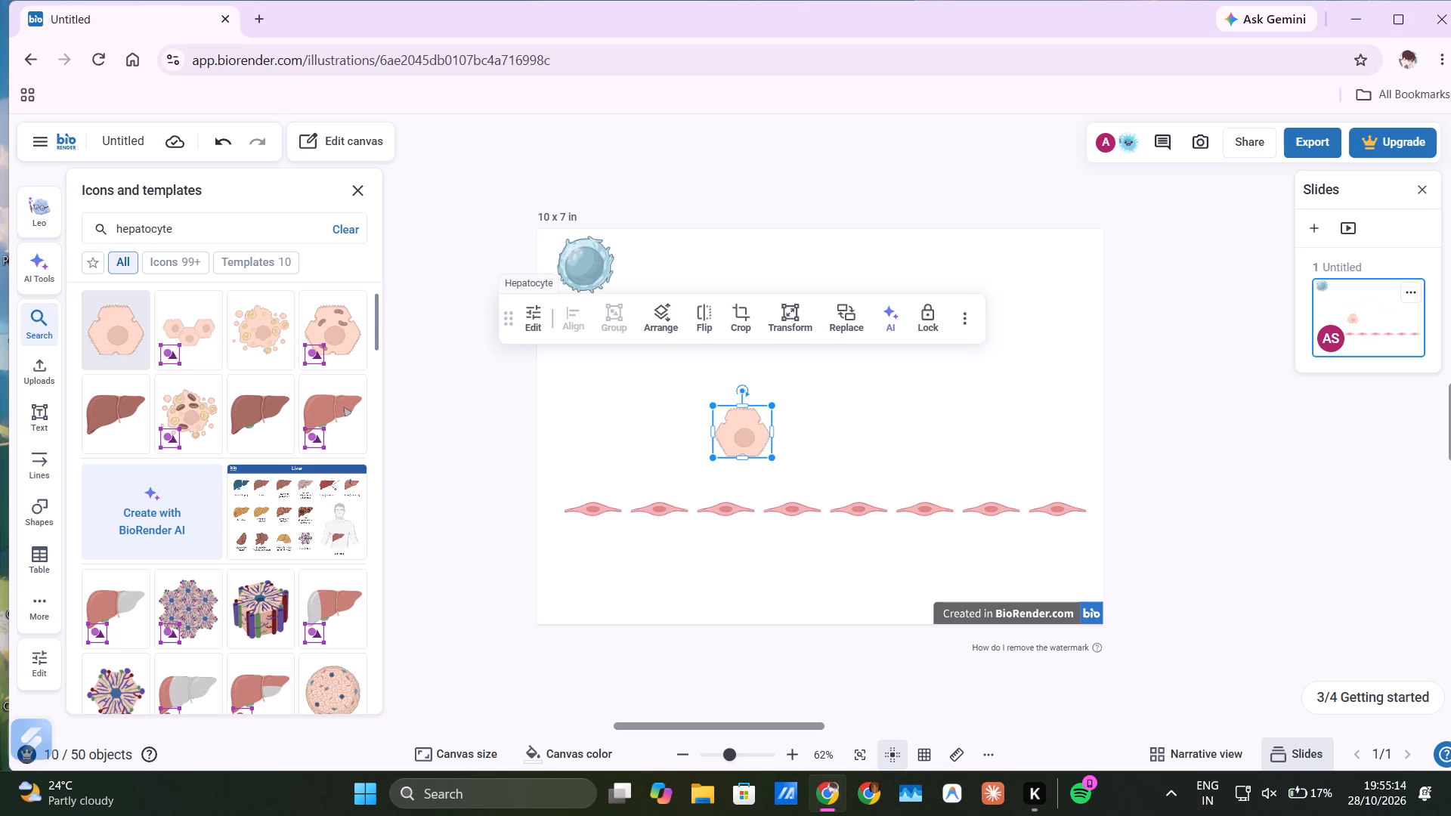
{"action": "left_click_drag", "start_coordinate": [742, 439], "coordinate": [665, 268]}
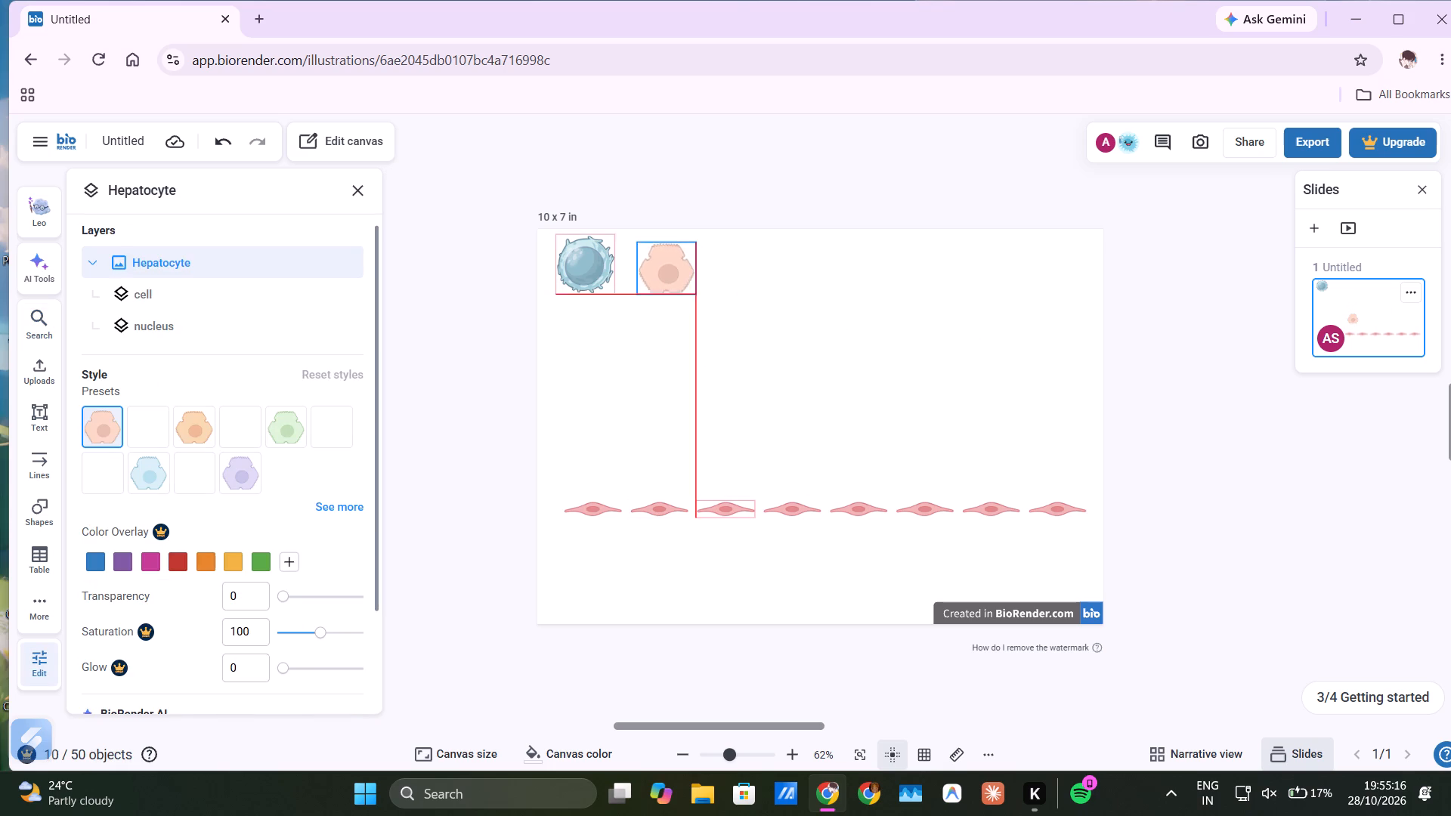
{"action": "left_click_drag", "start_coordinate": [665, 268], "coordinate": [697, 278]}
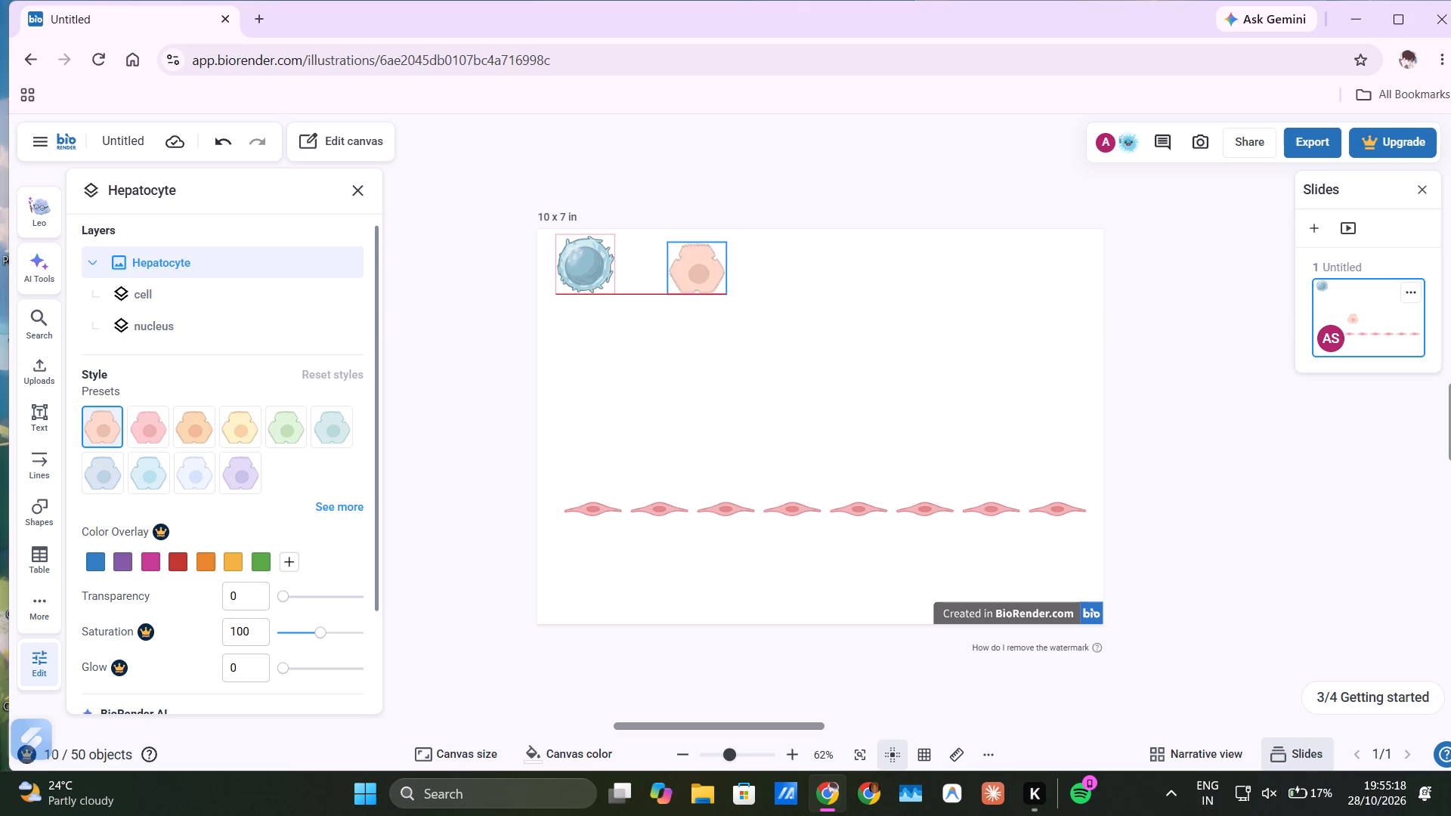
{"action": "left_click_drag", "start_coordinate": [697, 278], "coordinate": [702, 268]}
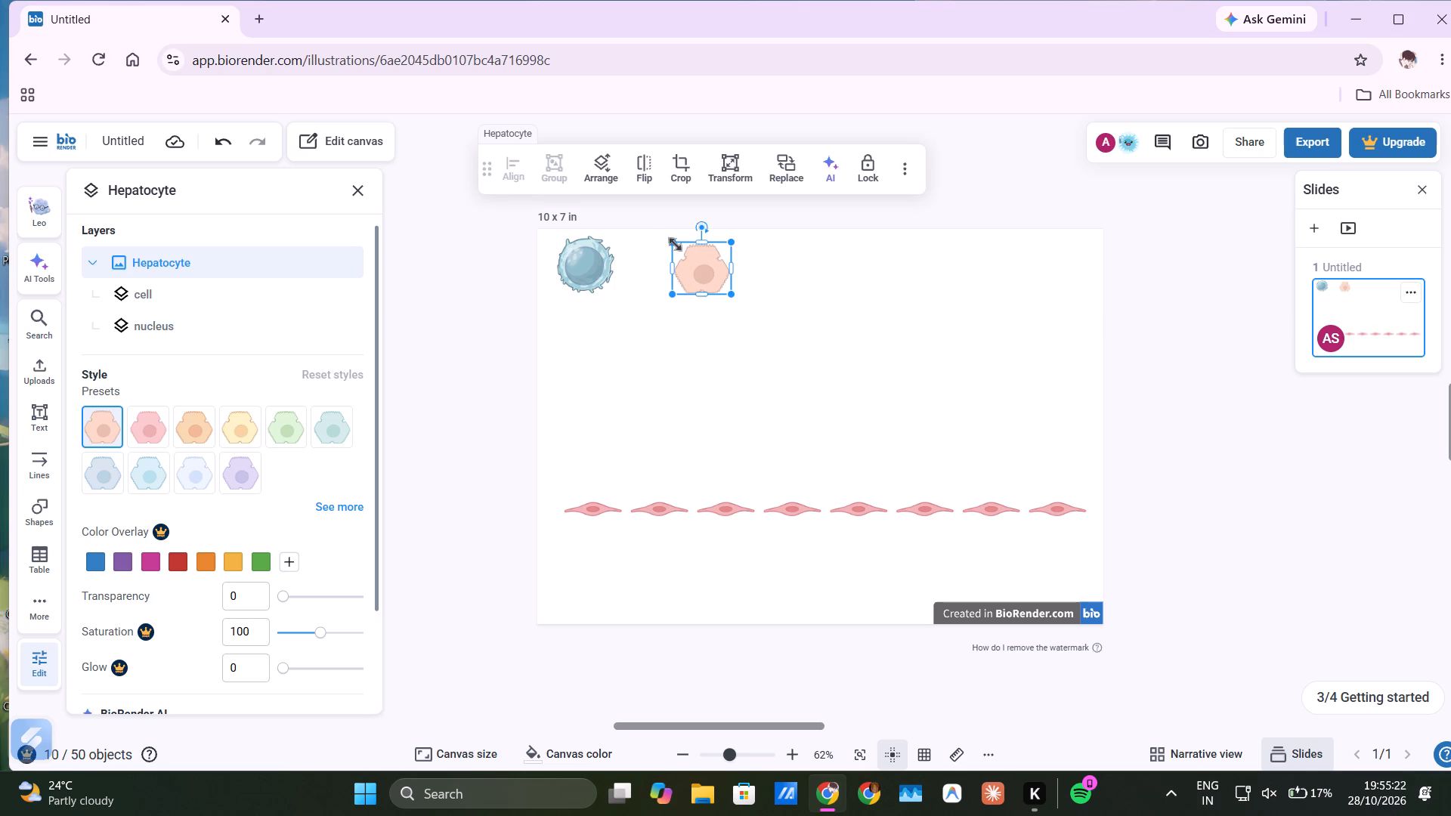
{"action": "left_click_drag", "start_coordinate": [675, 245], "coordinate": [673, 237]}
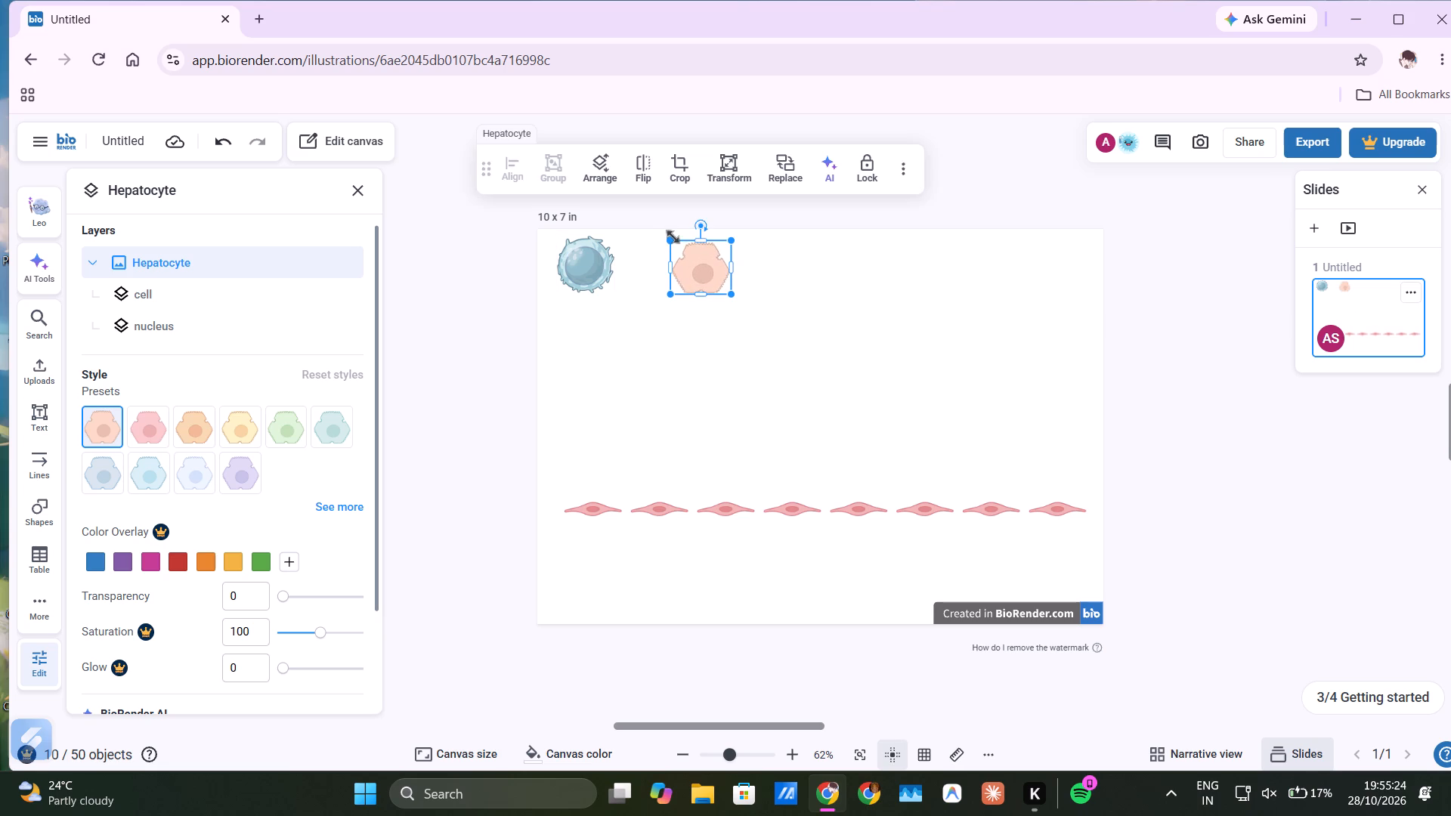
Select all eight endothelial cells in the row and lock them.
{"action": "left_click", "coordinate": [657, 511]}
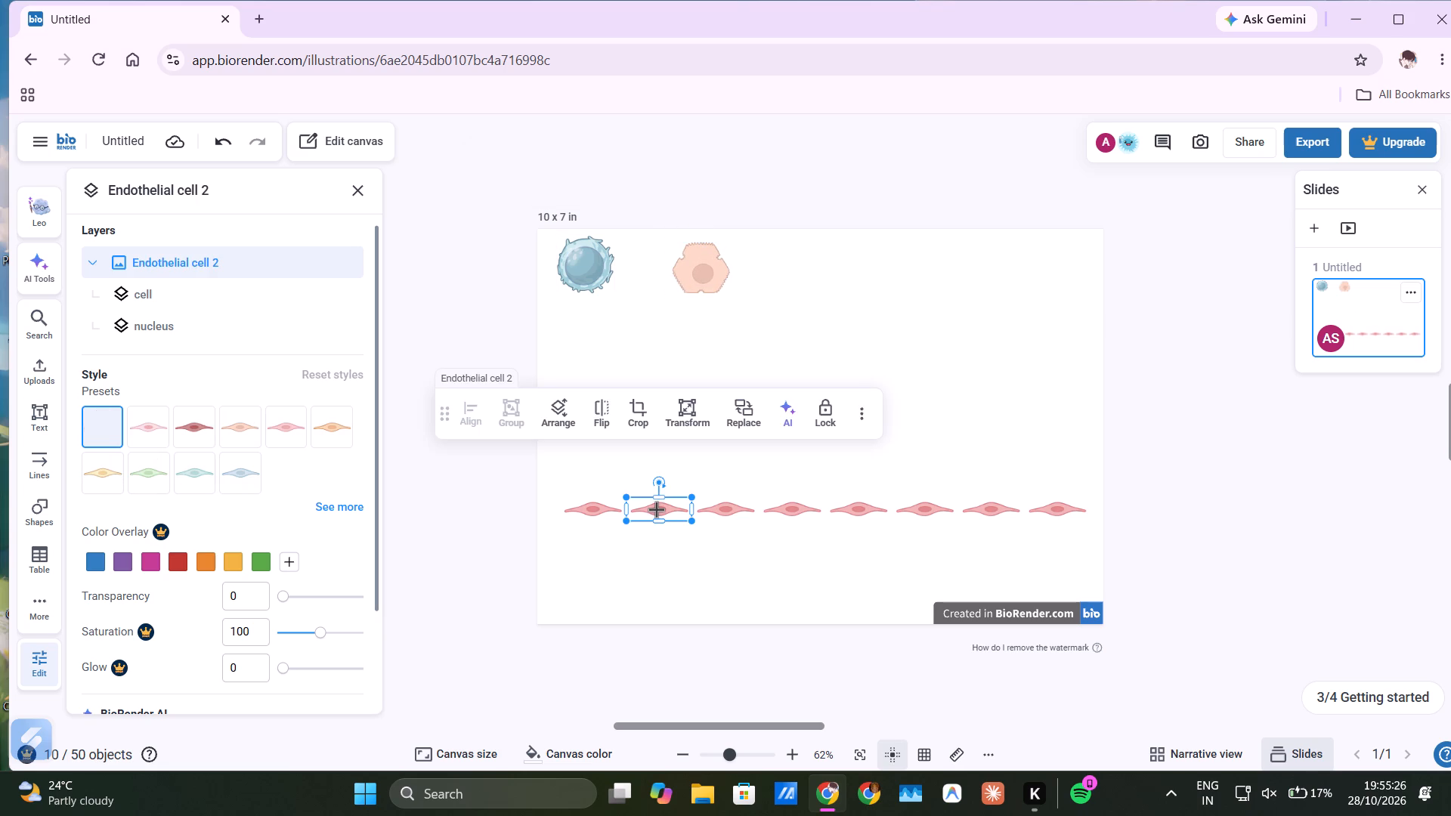
{"action": "left_click_drag", "start_coordinate": [594, 529], "coordinate": [1077, 494]}
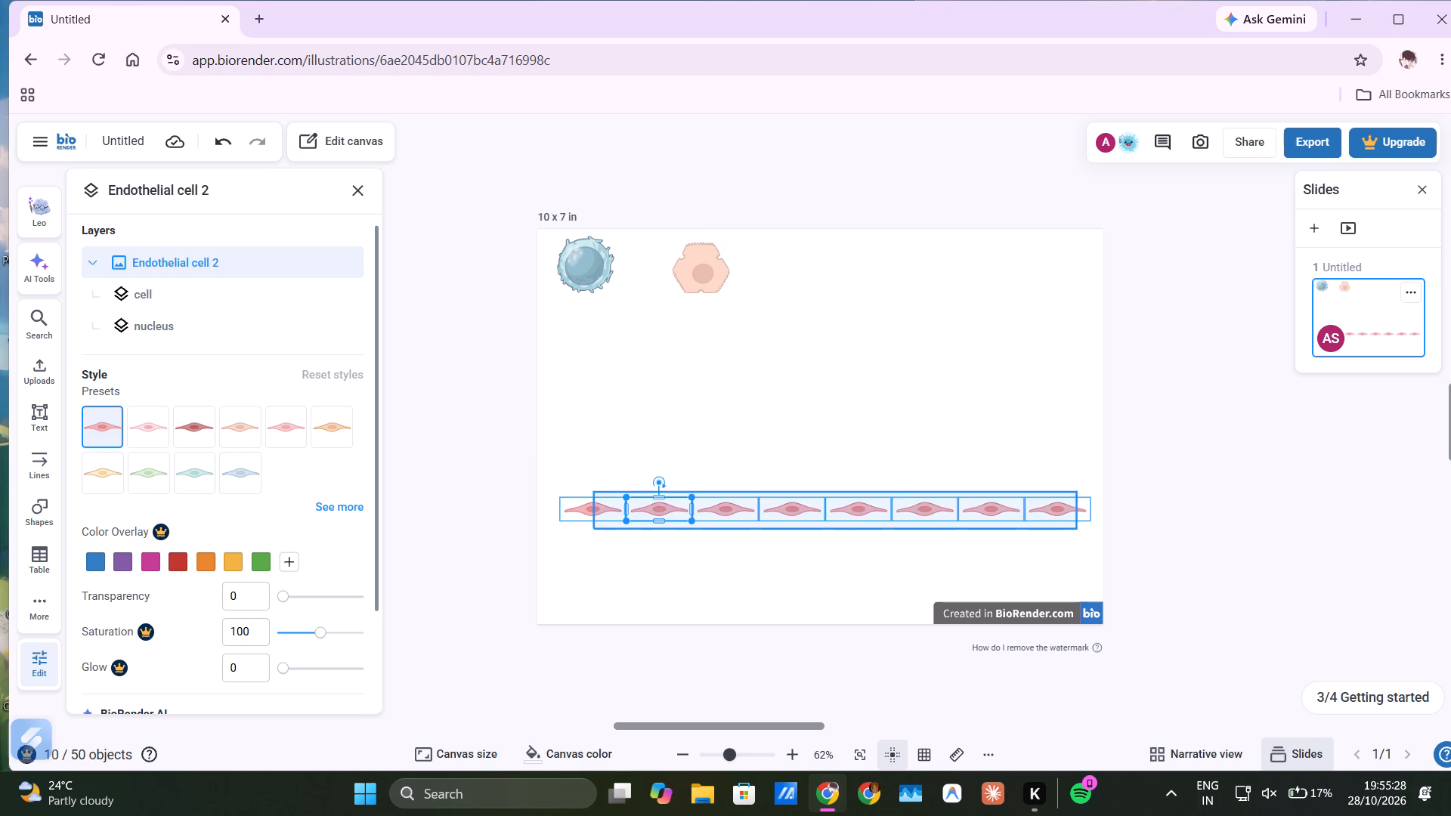
{"action": "left_click_drag", "start_coordinate": [1077, 494], "coordinate": [1075, 511]}
{"action": "left_click", "coordinate": [954, 414]}
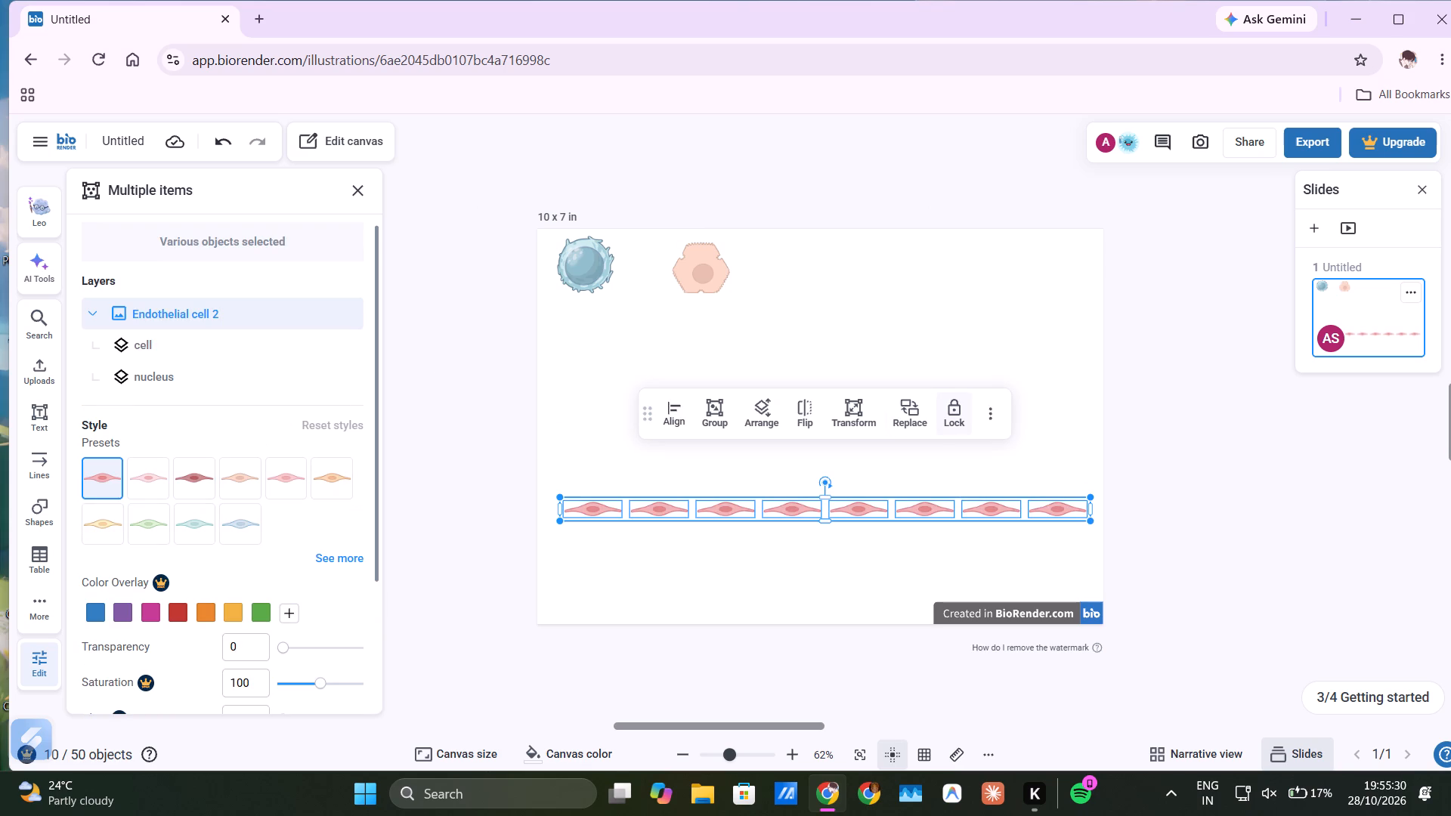
{"action": "left_click", "coordinate": [956, 406]}
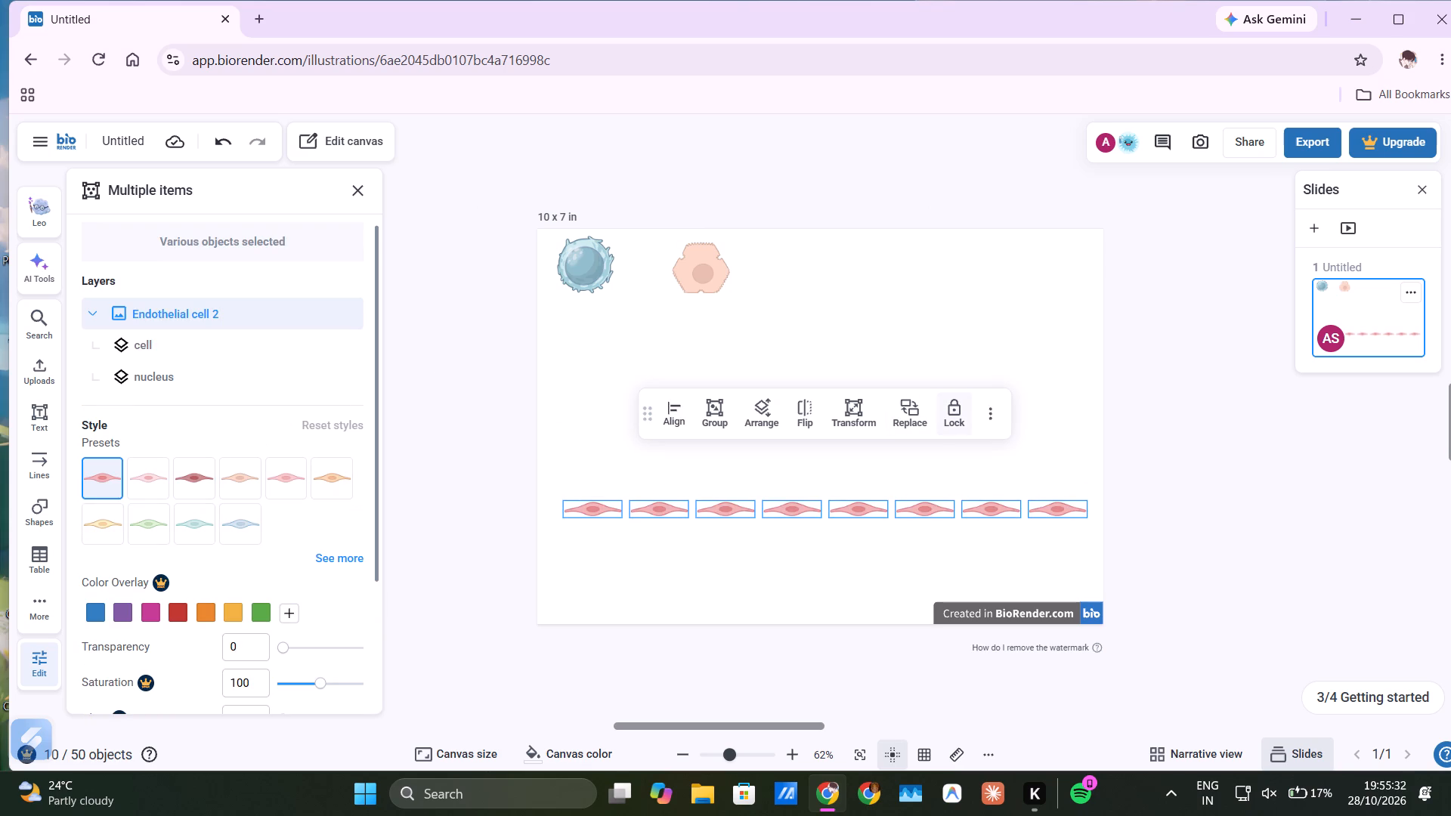
{"action": "double_click", "coordinate": [955, 402]}
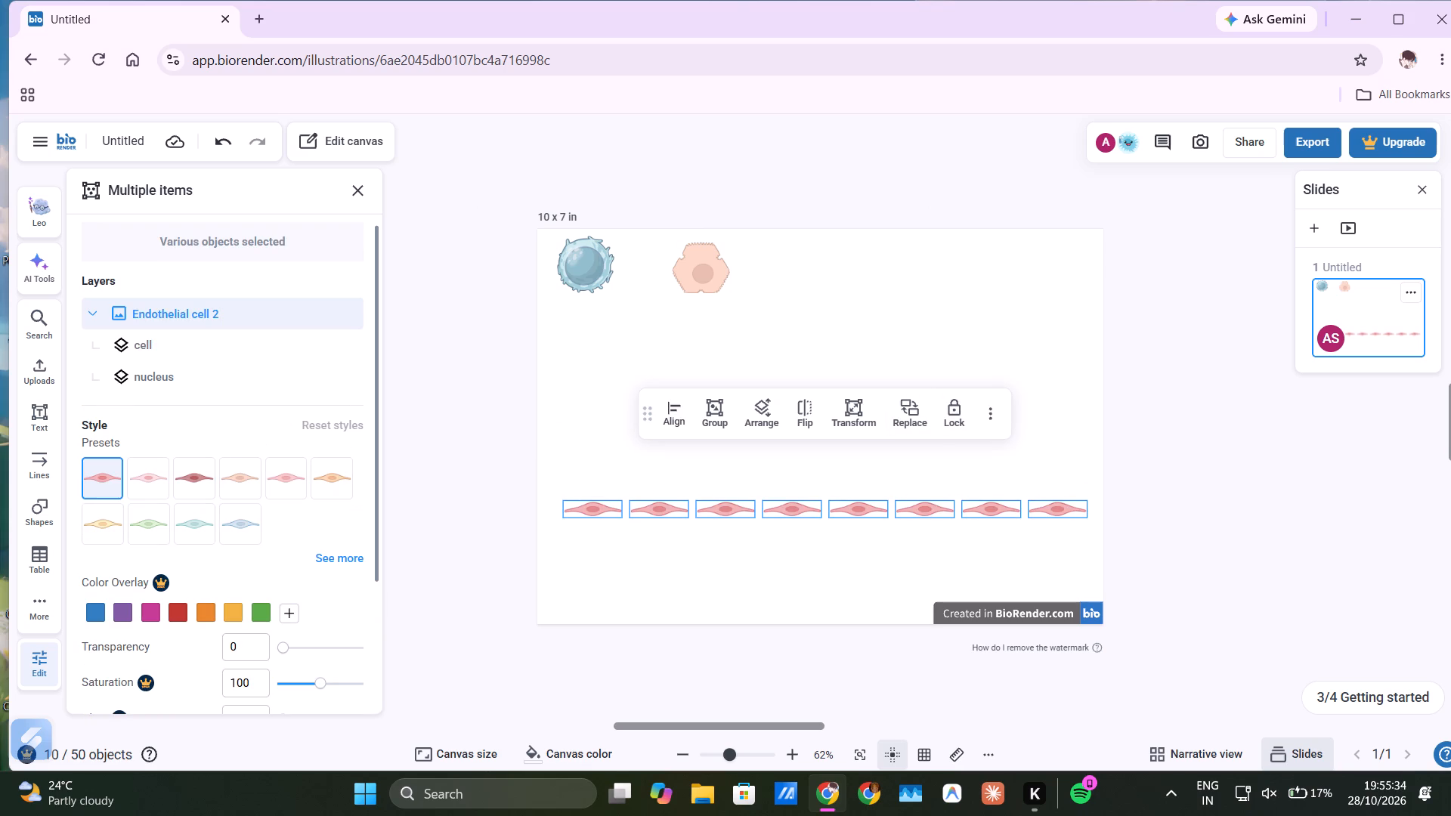
Lock the eight selected endothelial cells in the row.
{"action": "left_click", "coordinate": [953, 418]}
{"action": "left_click", "coordinate": [1053, 466]}
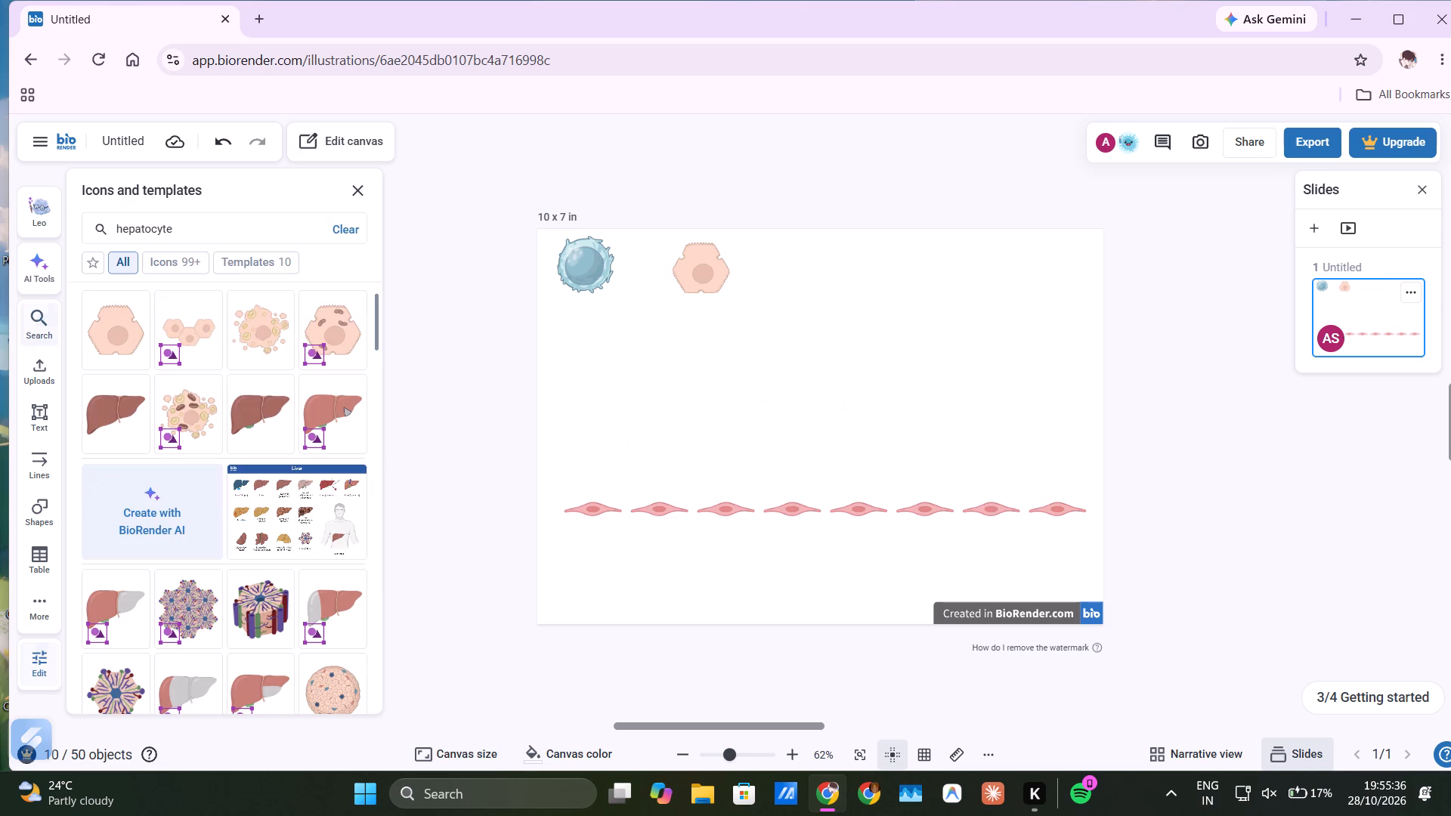
Check the lock state of the endothelial cells in the row and of the B cell.
{"action": "left_click_drag", "start_coordinate": [597, 539], "coordinate": [1003, 513]}
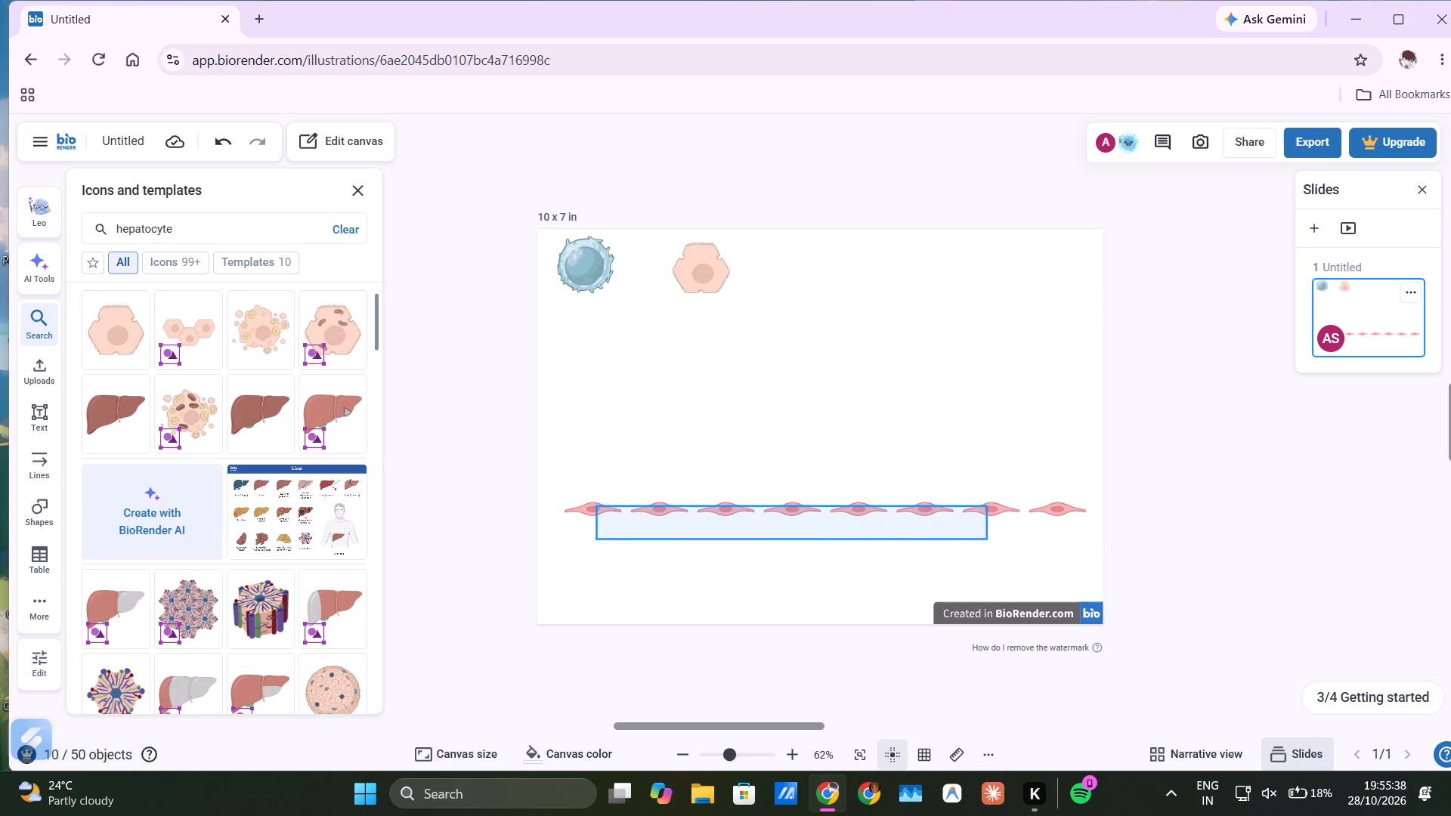
{"action": "left_click_drag", "start_coordinate": [1003, 513], "coordinate": [1042, 514]}
{"action": "left_click", "coordinate": [698, 265]}
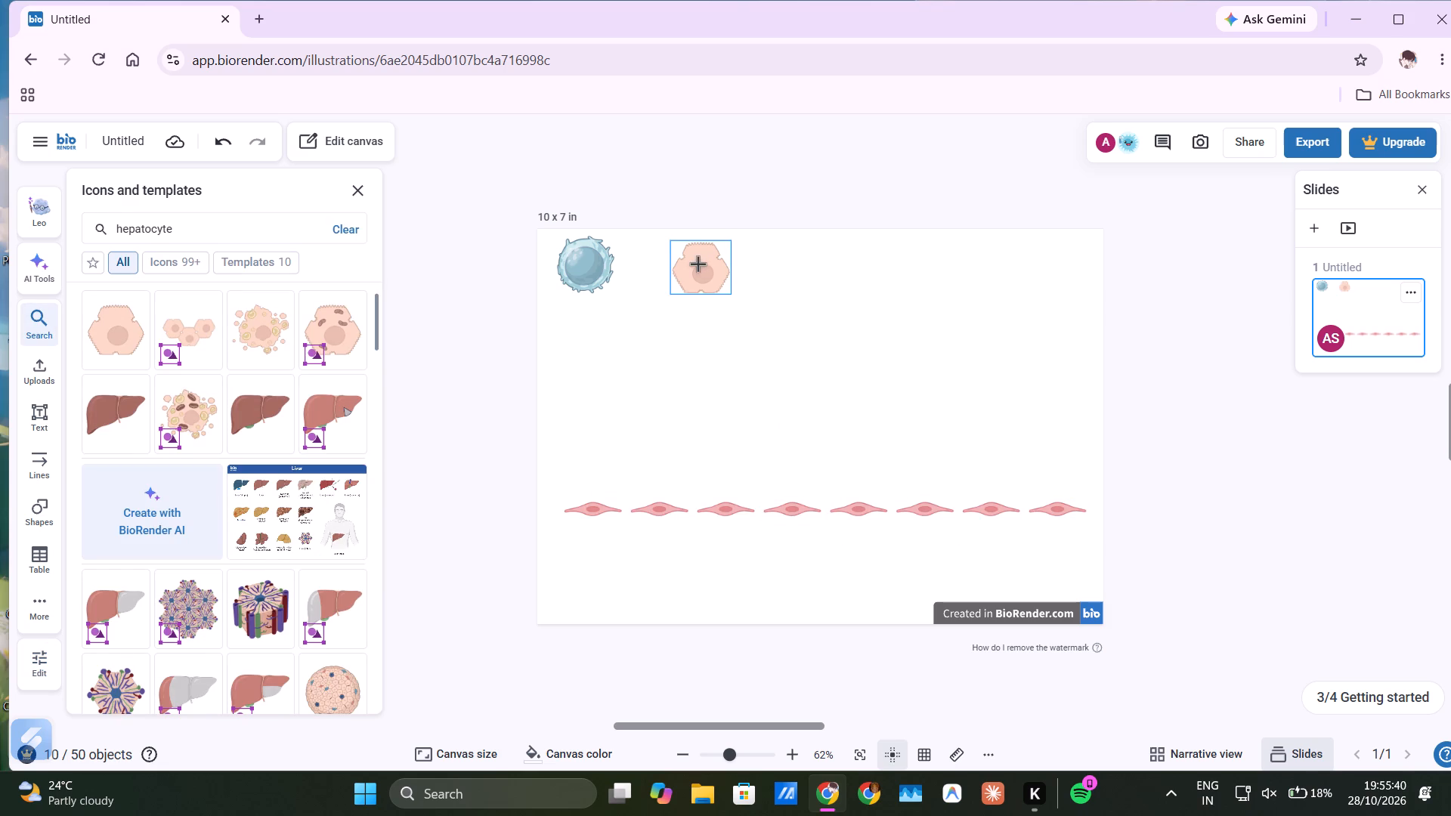
{"action": "left_click", "coordinate": [609, 262]}
{"action": "left_click", "coordinate": [663, 329]}
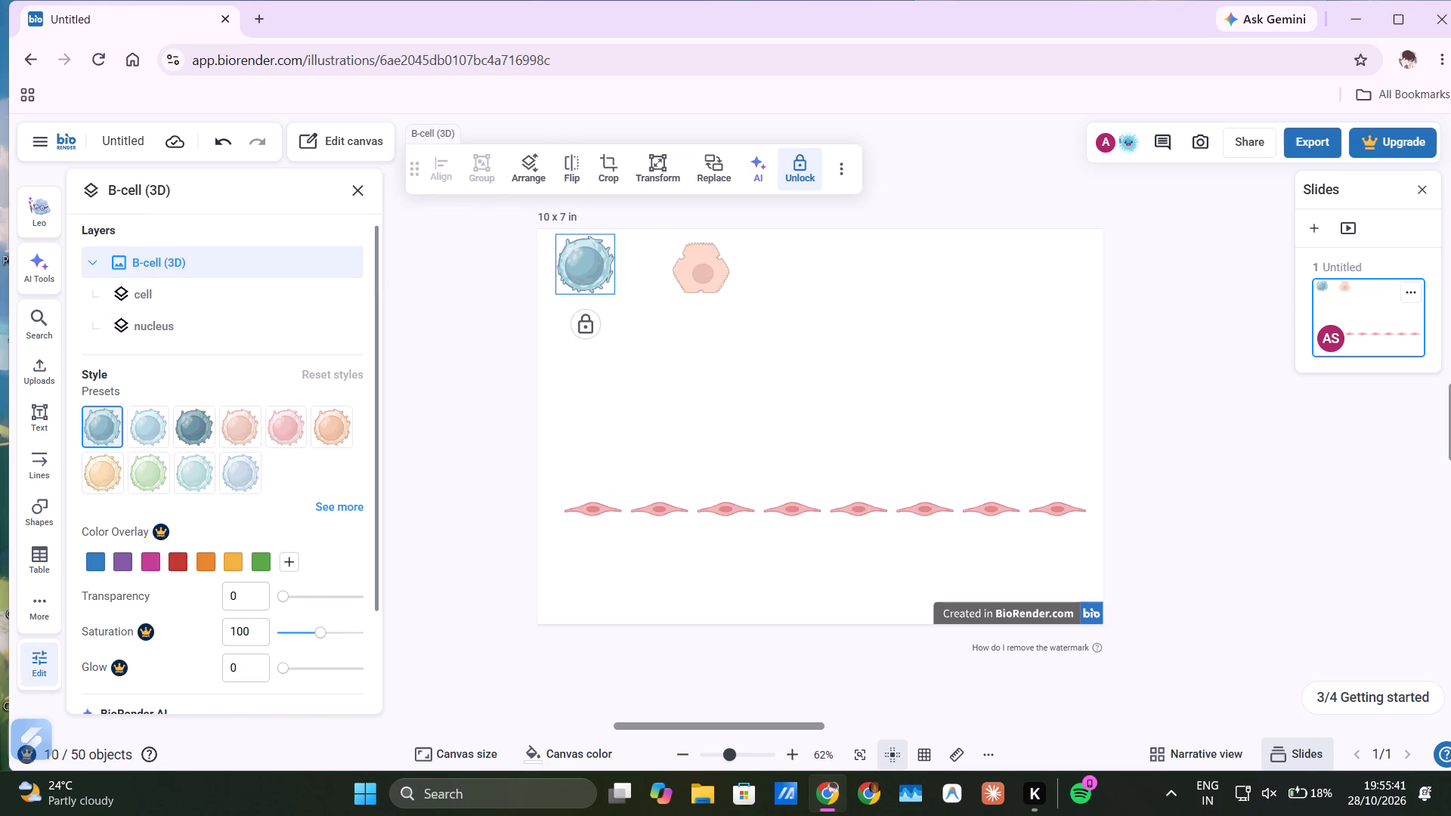
{"action": "left_click", "coordinate": [713, 493]}
{"action": "left_click", "coordinate": [713, 500]}
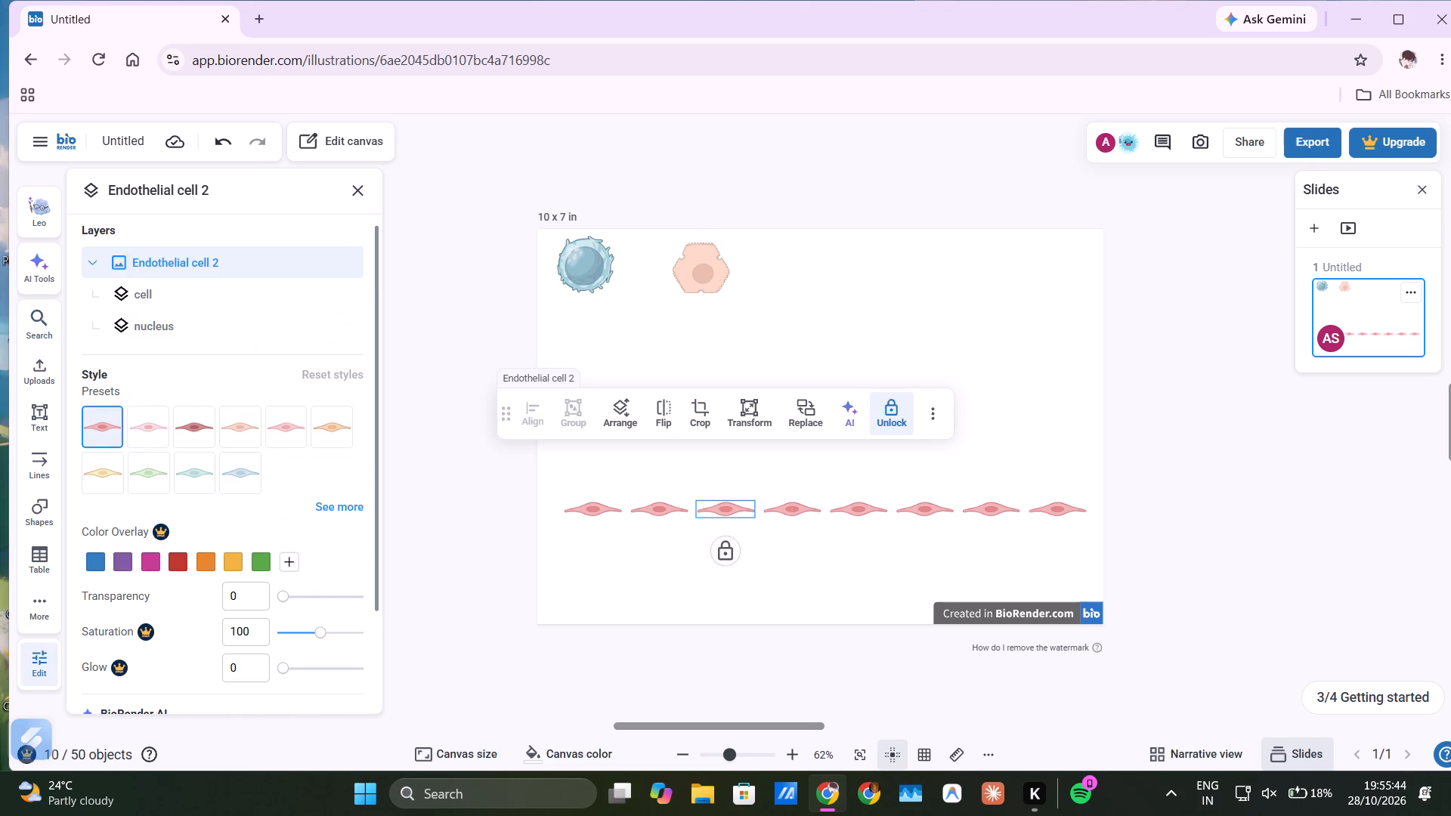
{"action": "left_click", "coordinate": [769, 355]}
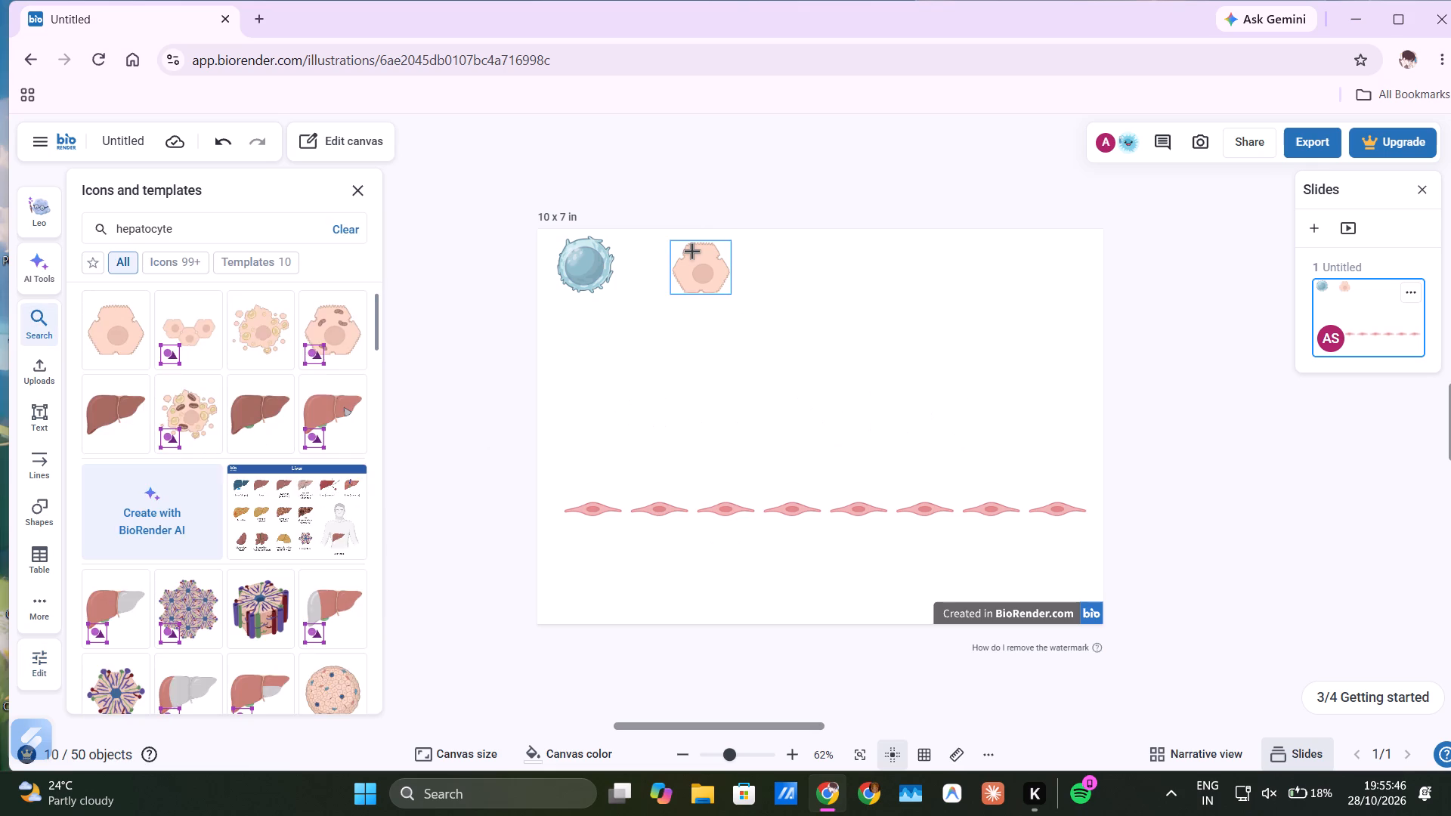
Recolour the hepatocyte with the light blue style preset.
{"action": "left_click", "coordinate": [692, 252]}
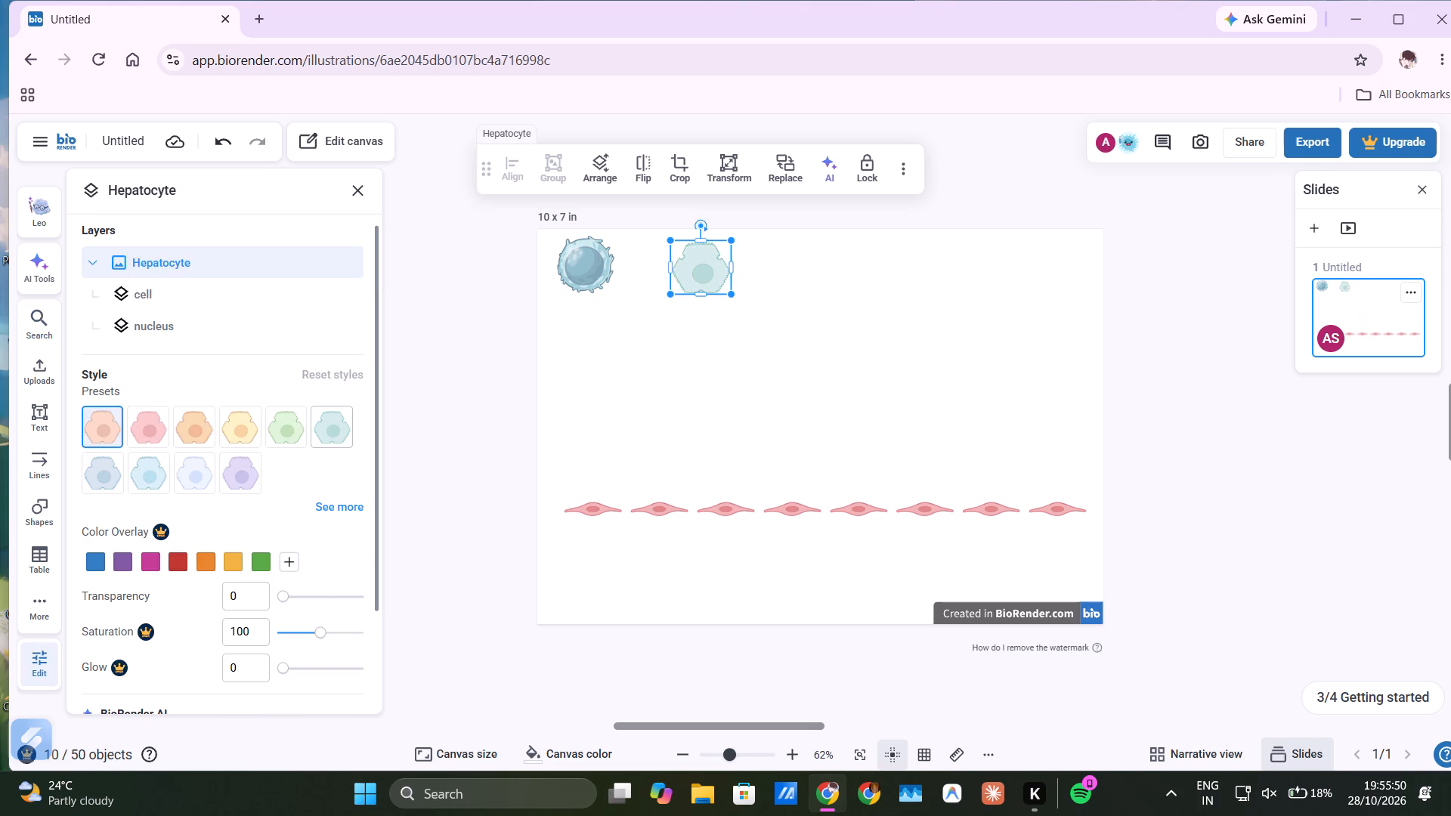
{"action": "left_click", "coordinate": [131, 480]}
{"action": "left_click", "coordinate": [703, 326]}
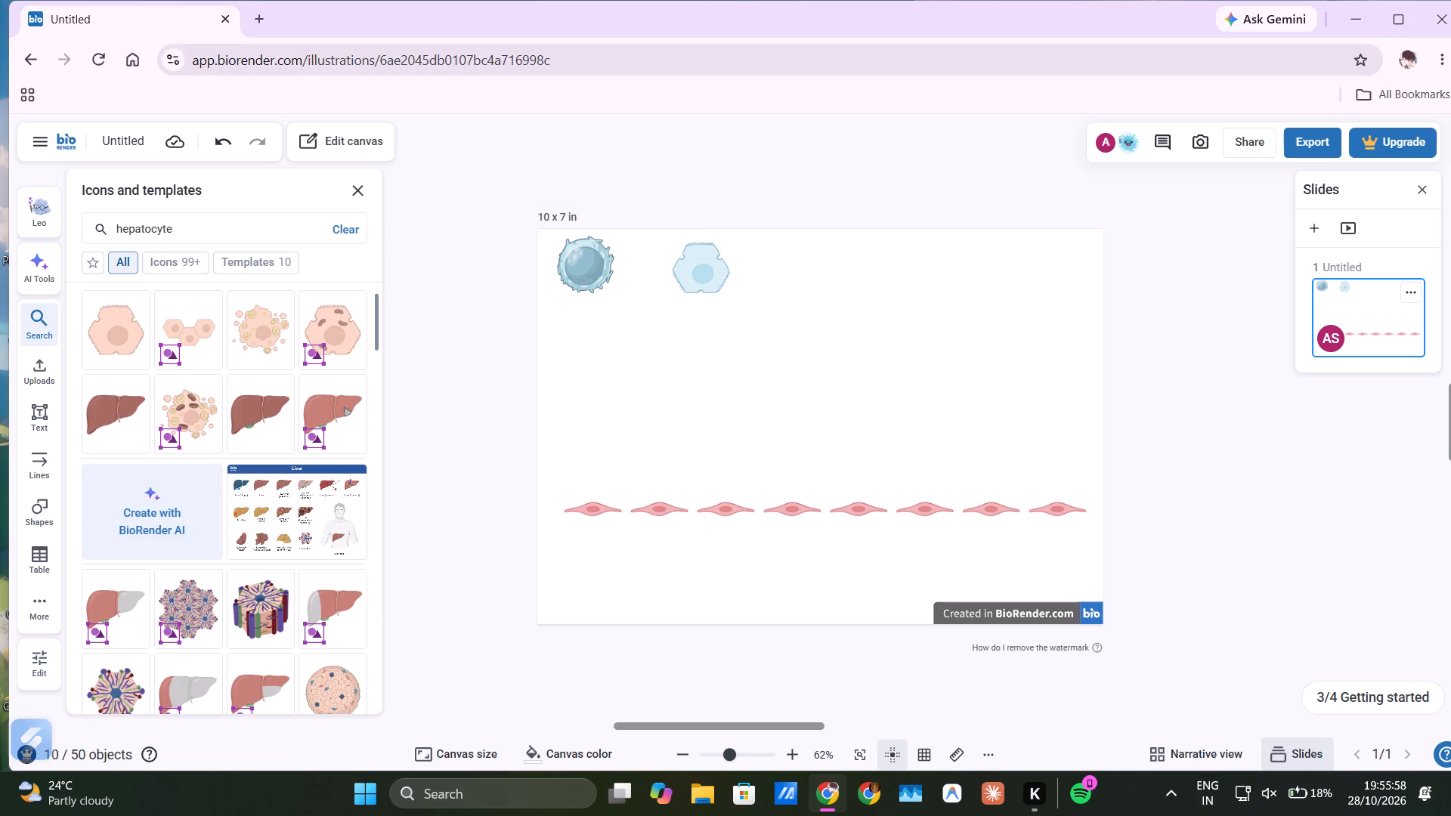
Replace the "hepatocyte" search text and search the icon library for "apl".
{"action": "left_click", "coordinate": [220, 227]}
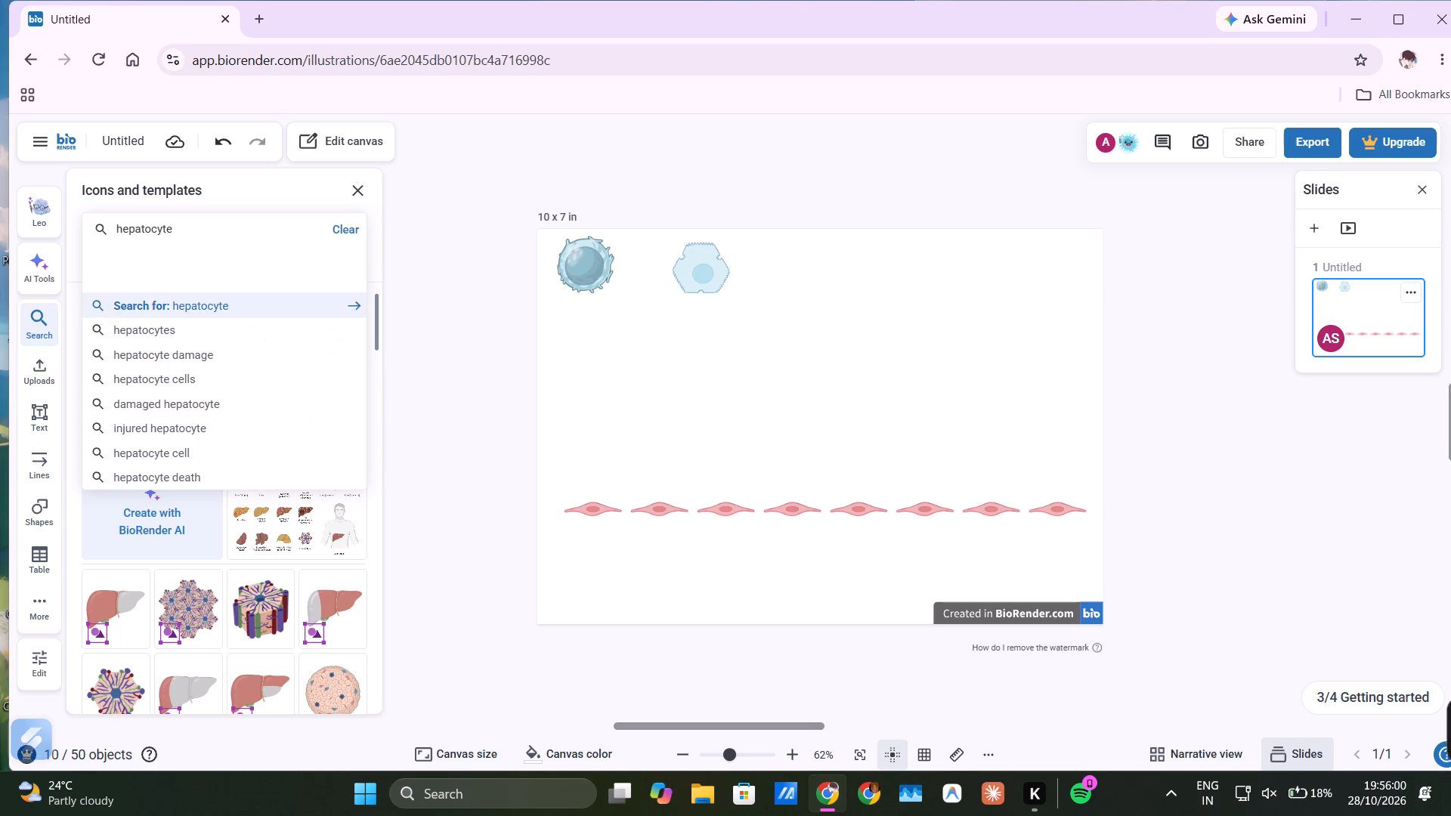
{"action": "key", "text": "BackSpace"}
{"action": "key", "text": "BackSpace"}
{"action": "key", "text": "BackSpace"}
{"action": "key", "text": "BackSpace"}
{"action": "key", "text": "BackSpace"}
{"action": "key", "text": "BackSpace"}
{"action": "key", "text": "BackSpace"}
{"action": "key", "text": "BackSpace"}
{"action": "key", "text": "BackSpace"}
{"action": "key", "text": "BackSpace"}
{"action": "key", "text": "BackSpace"}
{"action": "key", "text": "BackSpace"}
{"action": "key", "text": "BackSpace"}
{"action": "key", "text": "BackSpace"}
{"action": "key", "text": "BackSpace"}
{"action": "key", "text": "BackSpace"}
{"action": "key", "text": "BackSpace"}
{"action": "key", "text": "BackSpace"}
{"action": "key", "text": "BackSpace"}
{"action": "key", "text": "BackSpace"}
{"action": "type", "text": "apl"}
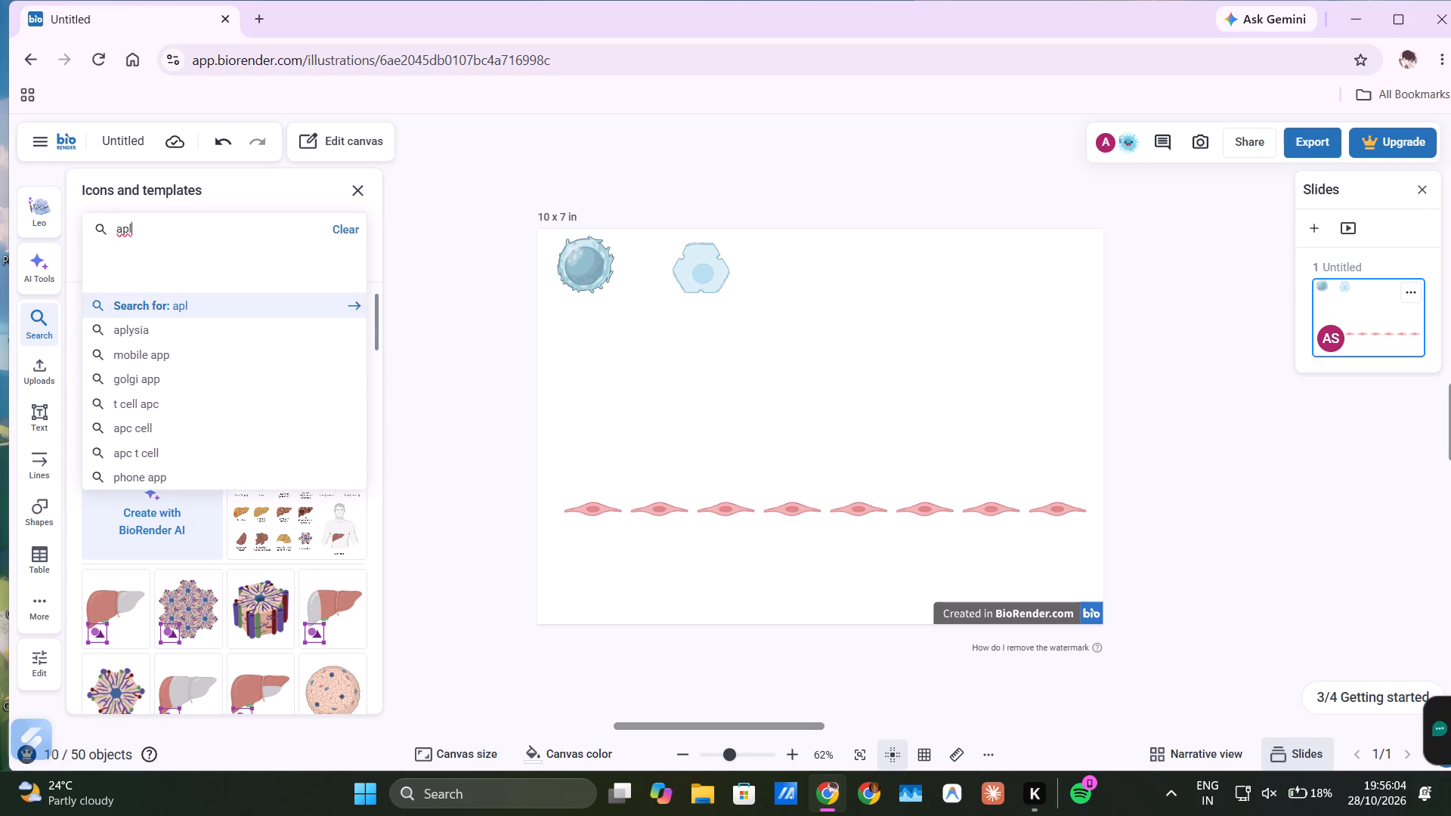
{"action": "left_click", "coordinate": [195, 301]}
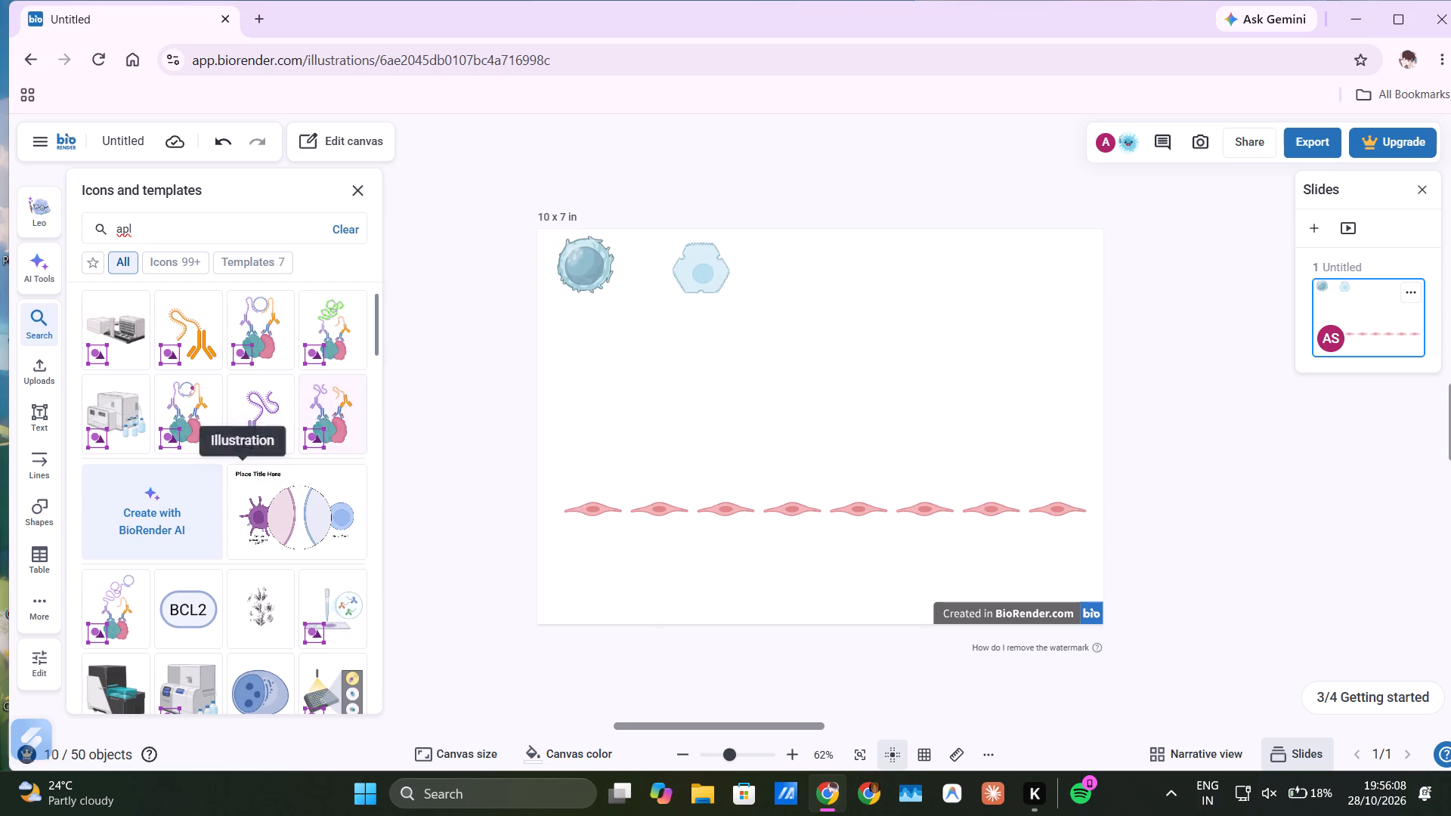
Look through the "apl" search results for a suitable icon.
{"action": "scroll", "coordinate": [228, 508], "scroll_direction": "down", "scroll_amount": 3}
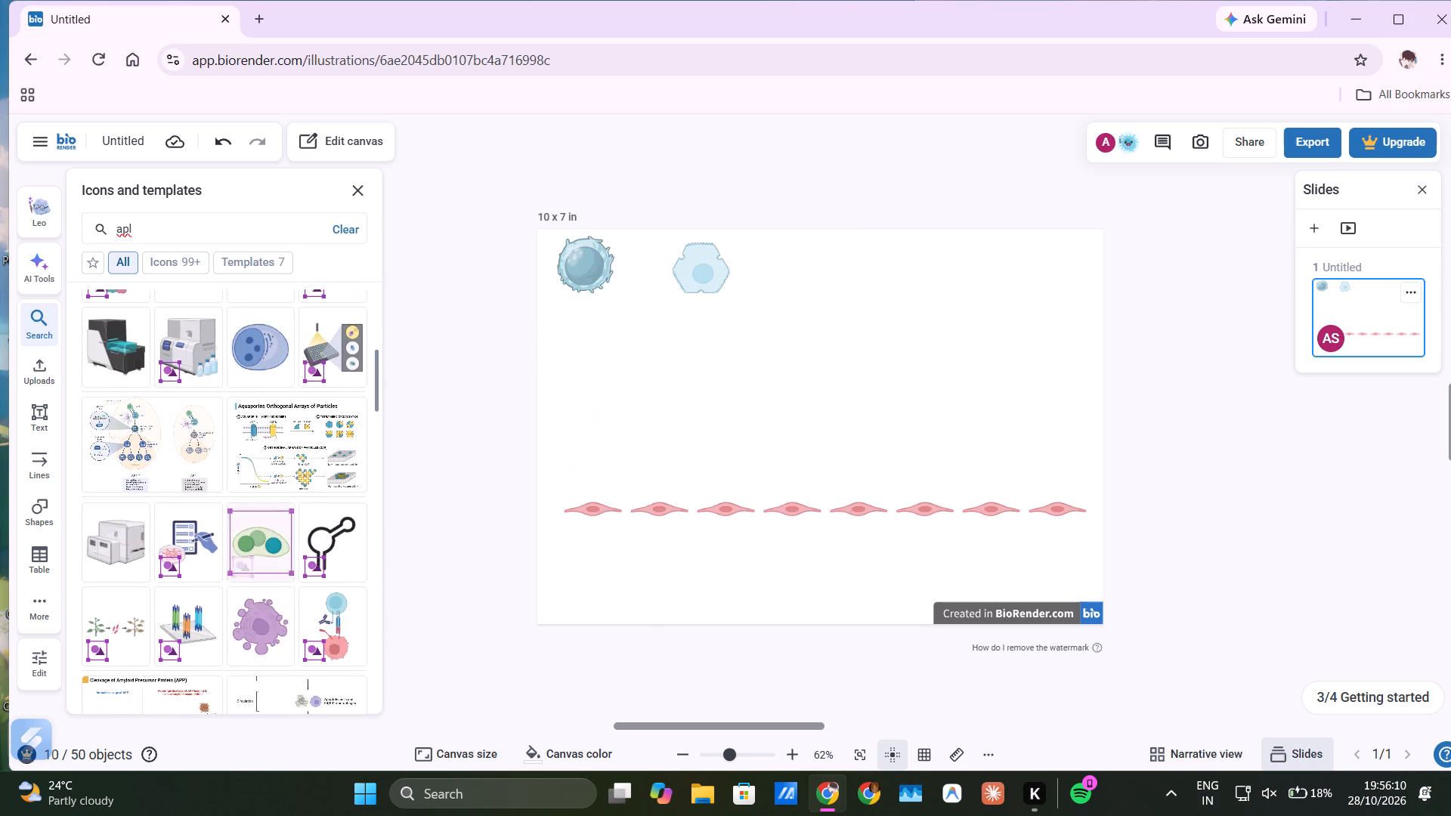
{"action": "scroll", "coordinate": [228, 508], "scroll_direction": "down", "scroll_amount": 1}
{"action": "scroll", "coordinate": [228, 508], "scroll_direction": "up", "scroll_amount": 2}
{"action": "scroll", "coordinate": [228, 508], "scroll_direction": "down", "scroll_amount": 2}
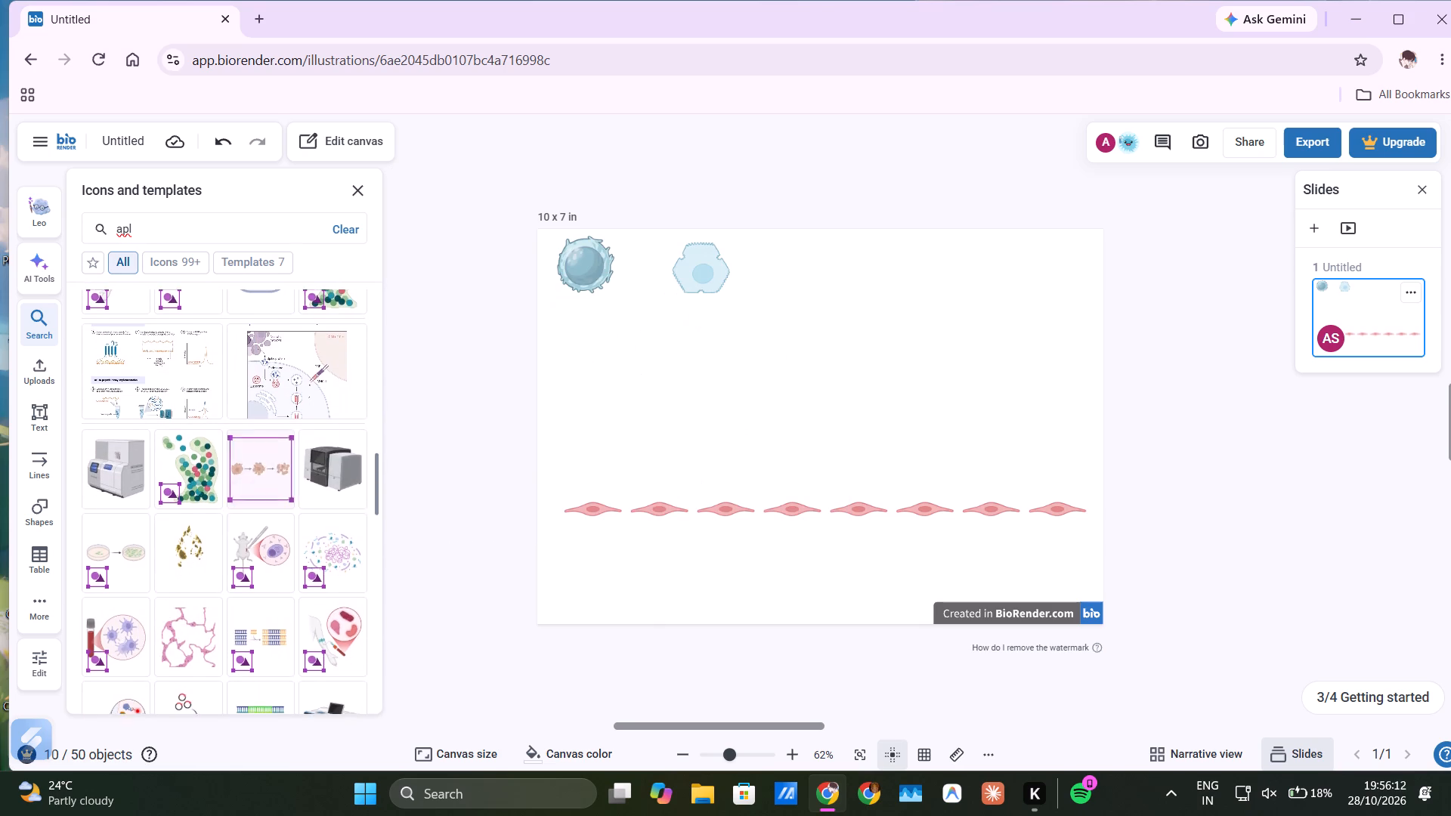
{"action": "scroll", "coordinate": [258, 437], "scroll_direction": "down", "scroll_amount": 1}
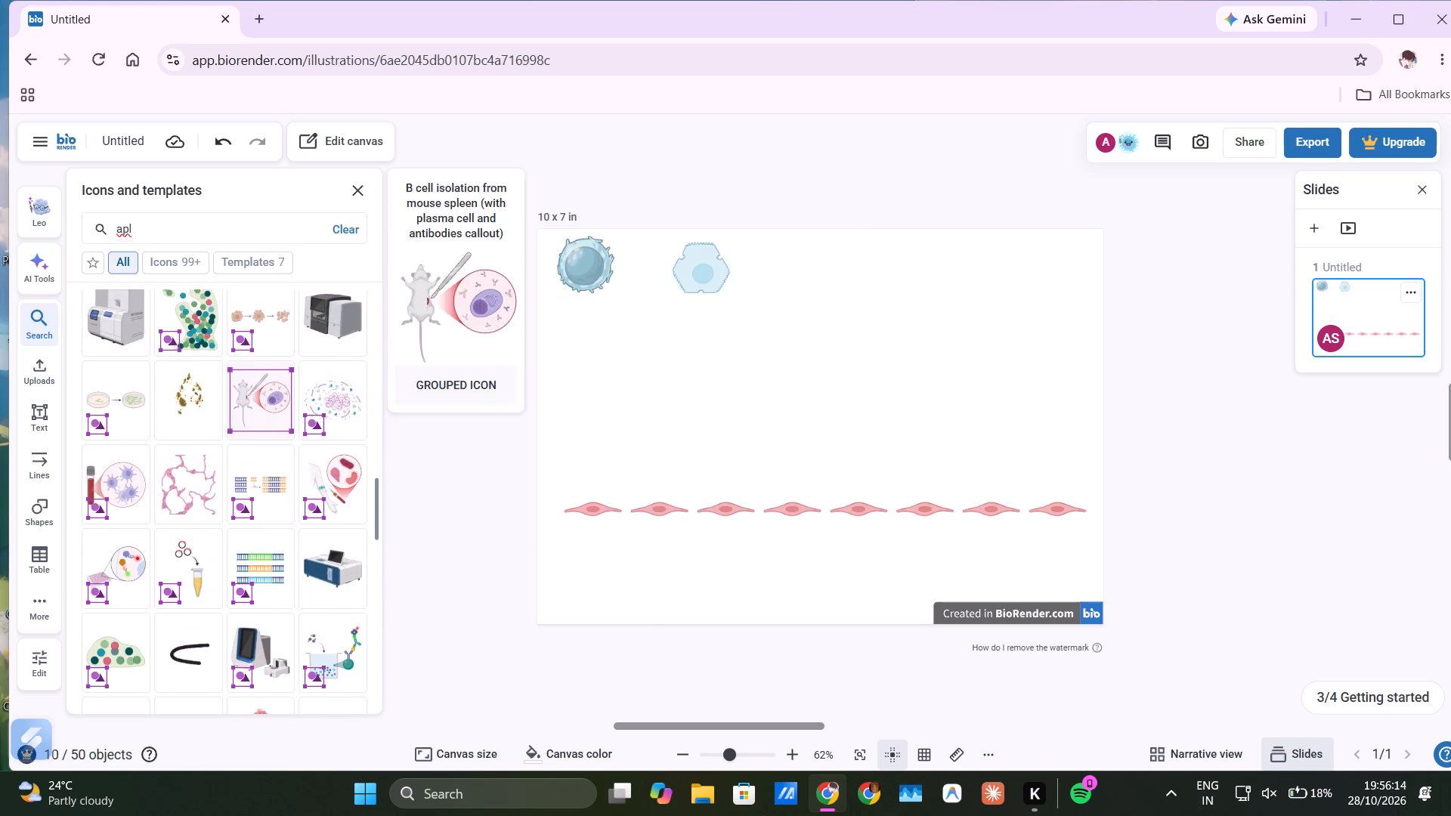
{"action": "scroll", "coordinate": [187, 558], "scroll_direction": "down", "scroll_amount": 3}
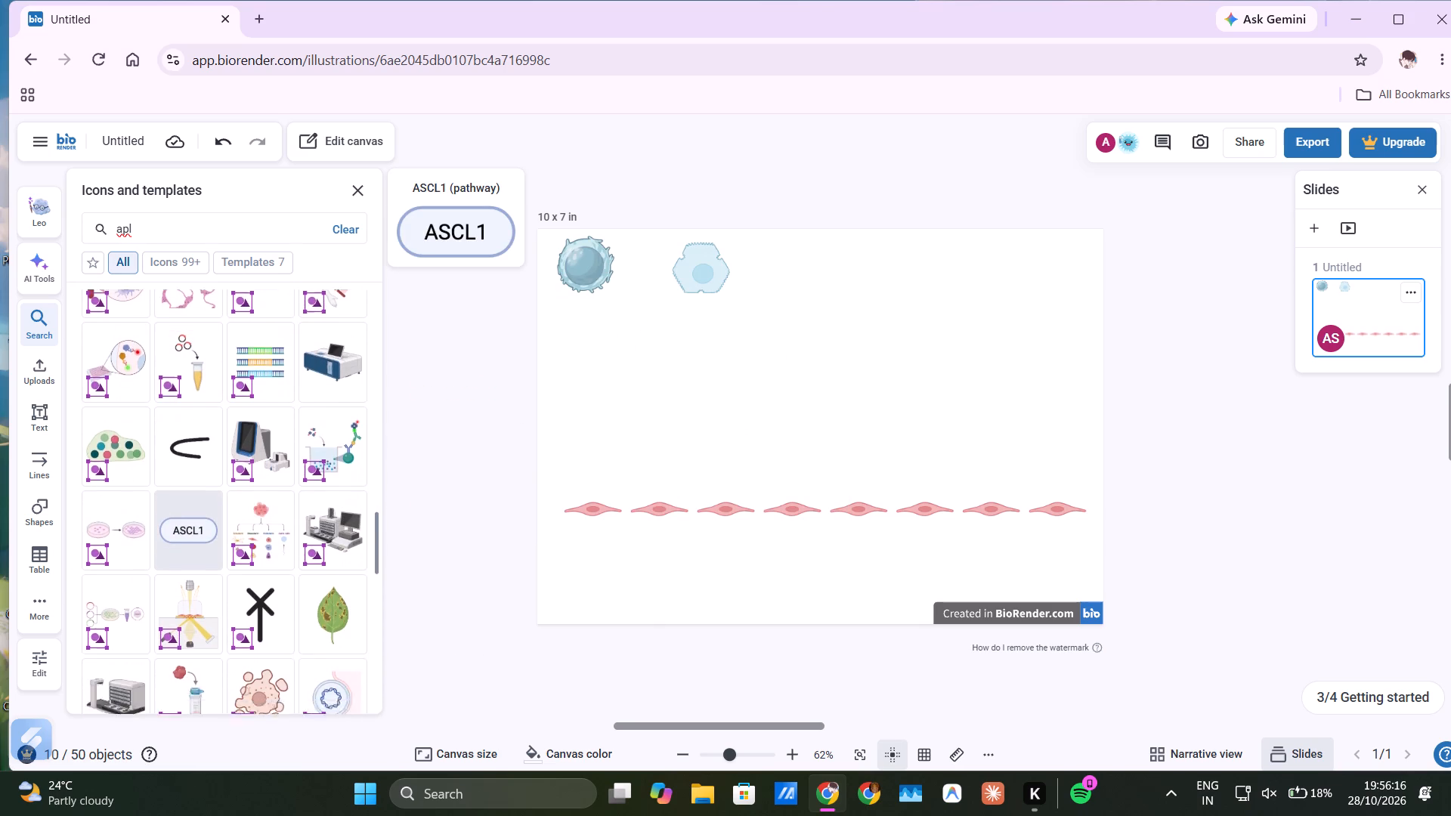
{"action": "scroll", "coordinate": [187, 558], "scroll_direction": "down", "scroll_amount": 4}
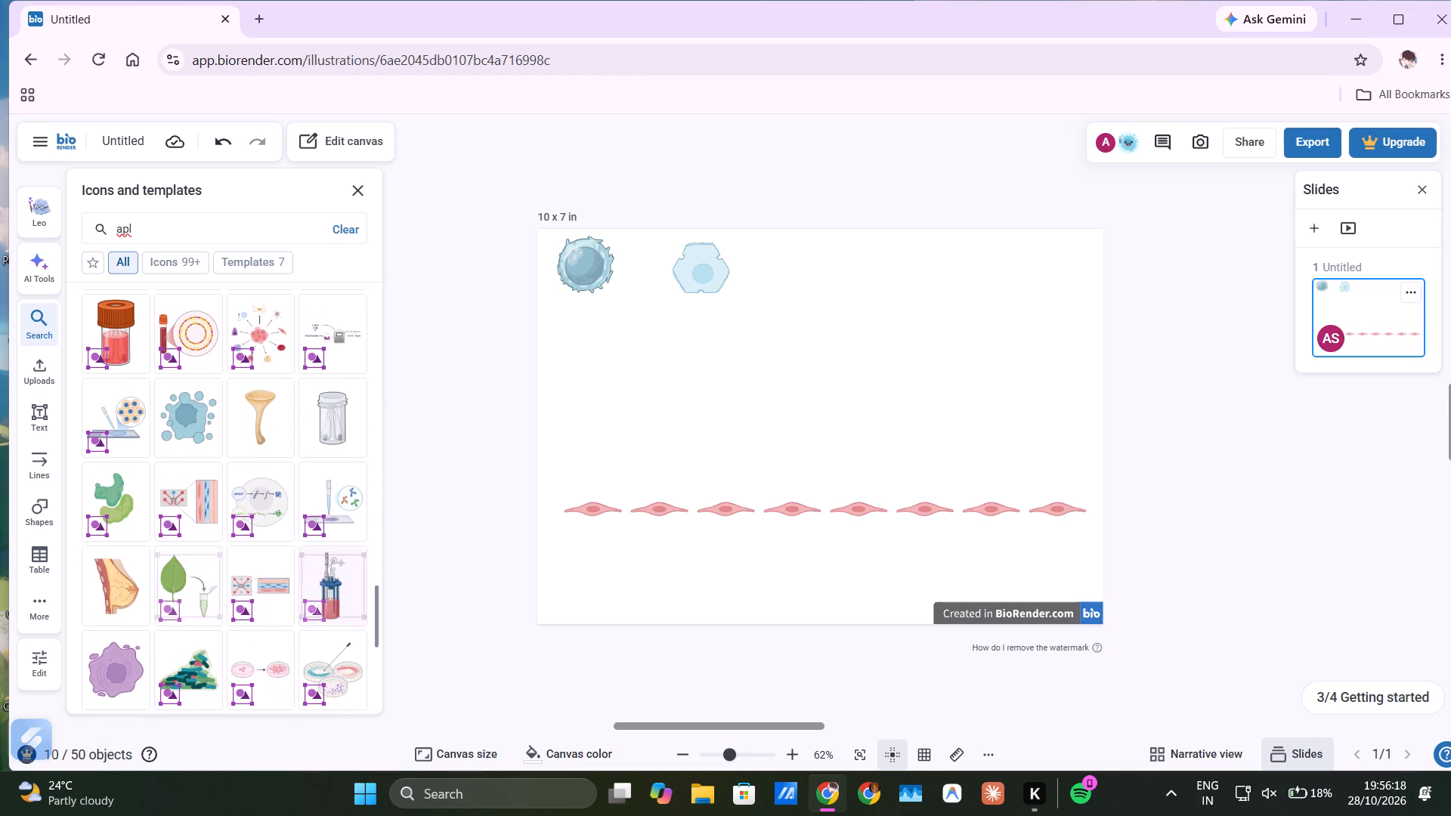
{"action": "scroll", "coordinate": [315, 548], "scroll_direction": "up", "scroll_amount": 7}
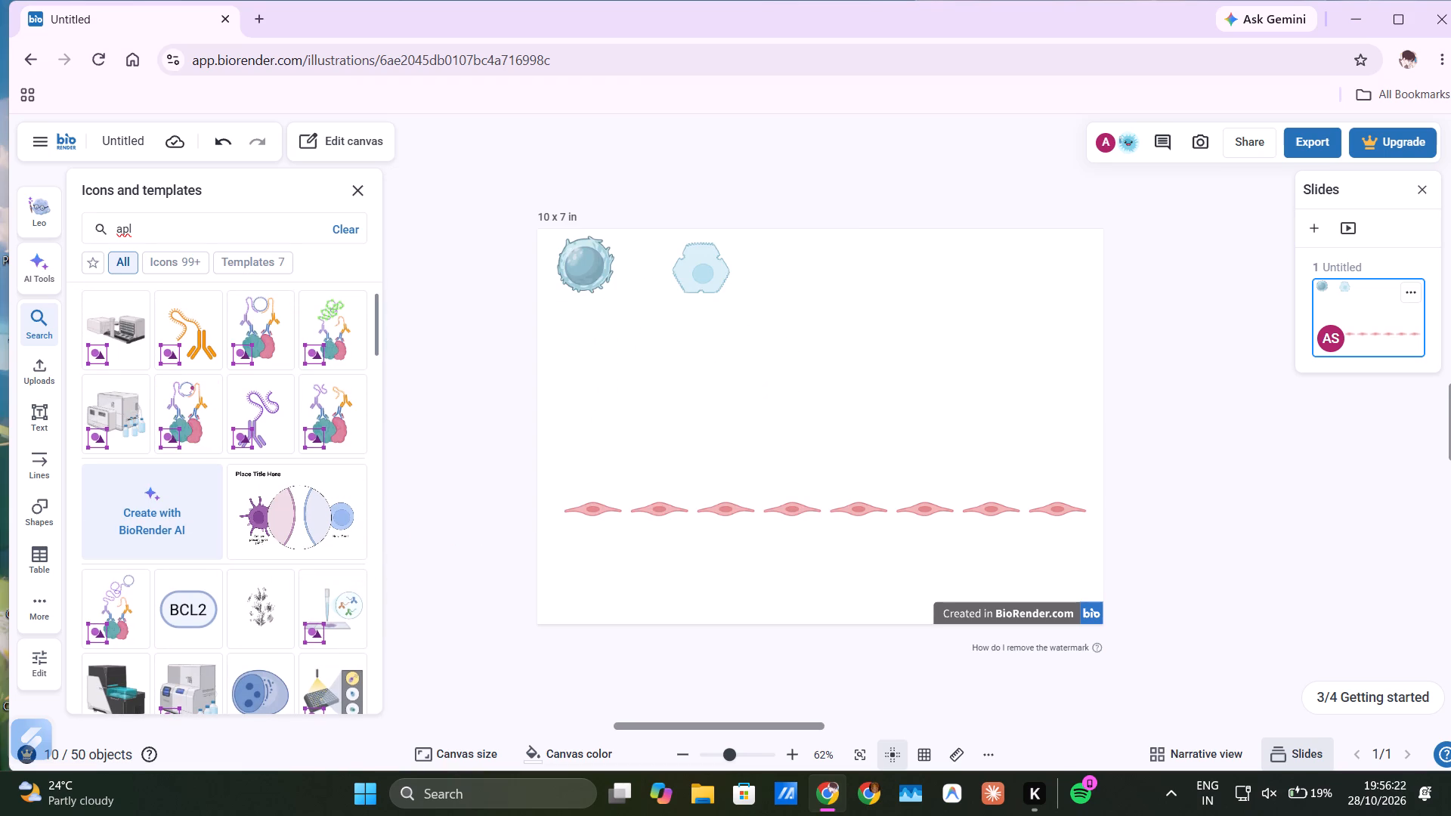
Change the search text to "aPL" and search the icon library again.
{"action": "left_click", "coordinate": [166, 227]}
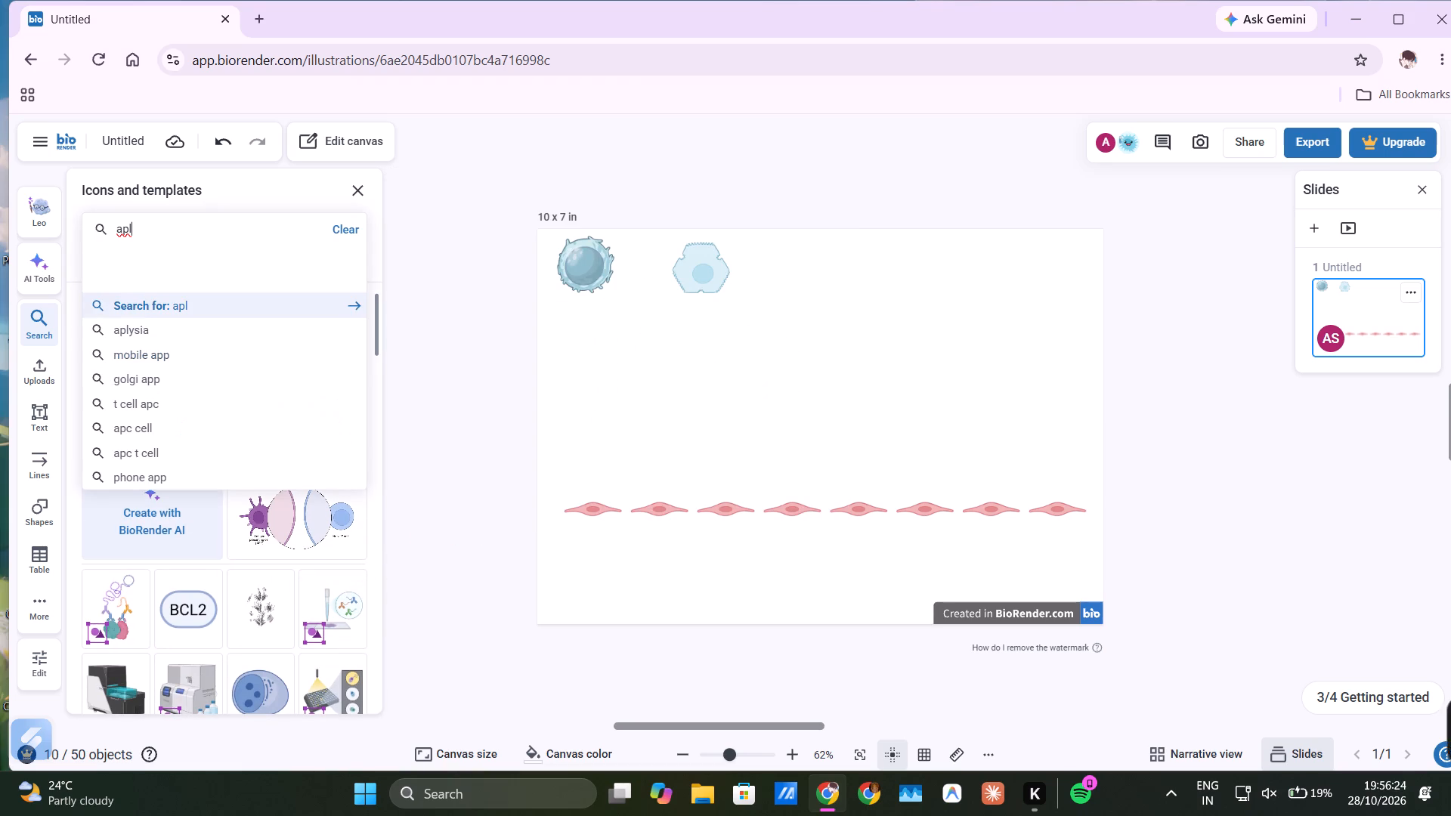
{"action": "key", "text": "BackSpace"}
{"action": "key", "text": "BackSpace"}
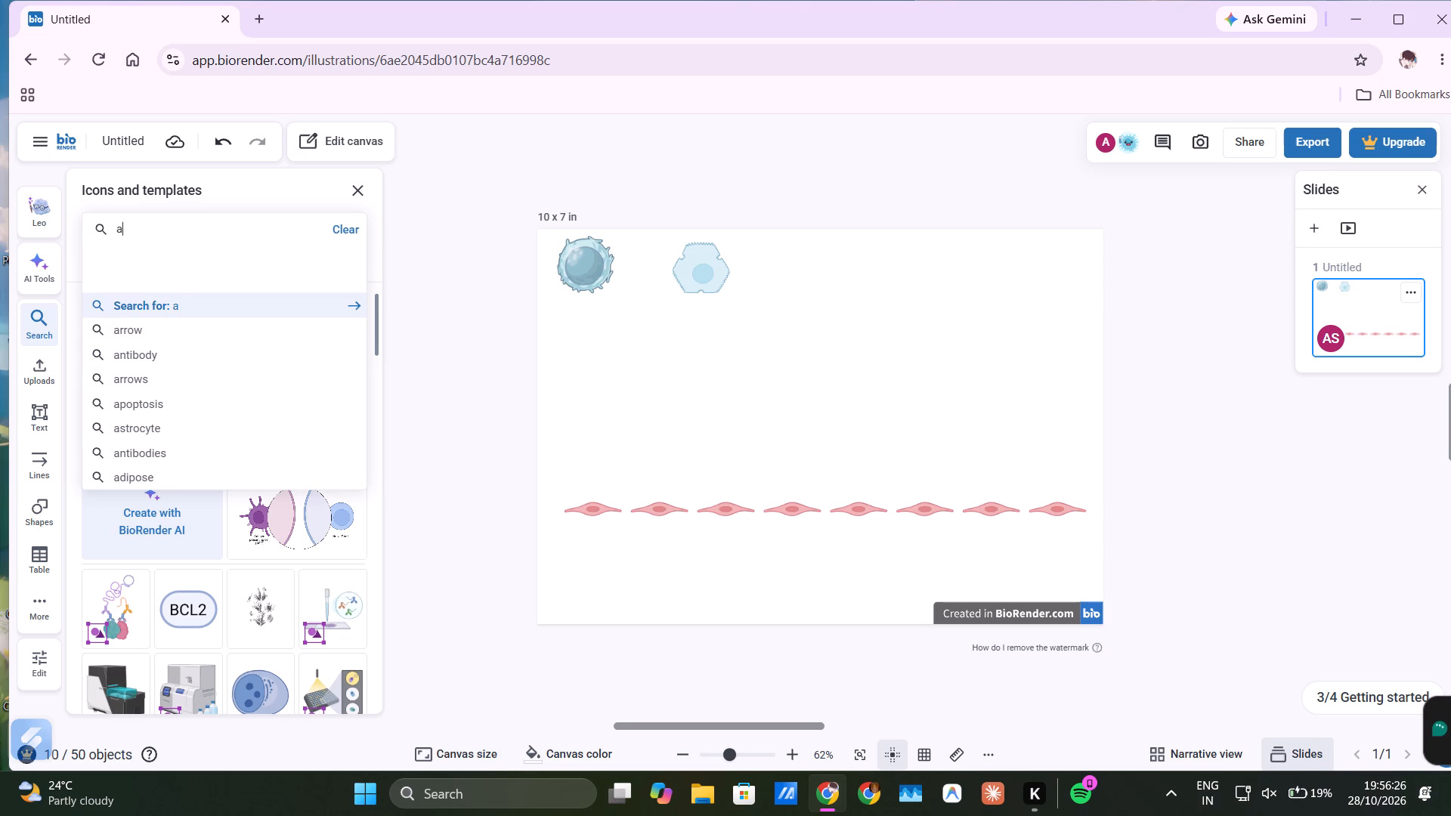
{"action": "type", "text": "PL"}
{"action": "key", "text": "Return"}
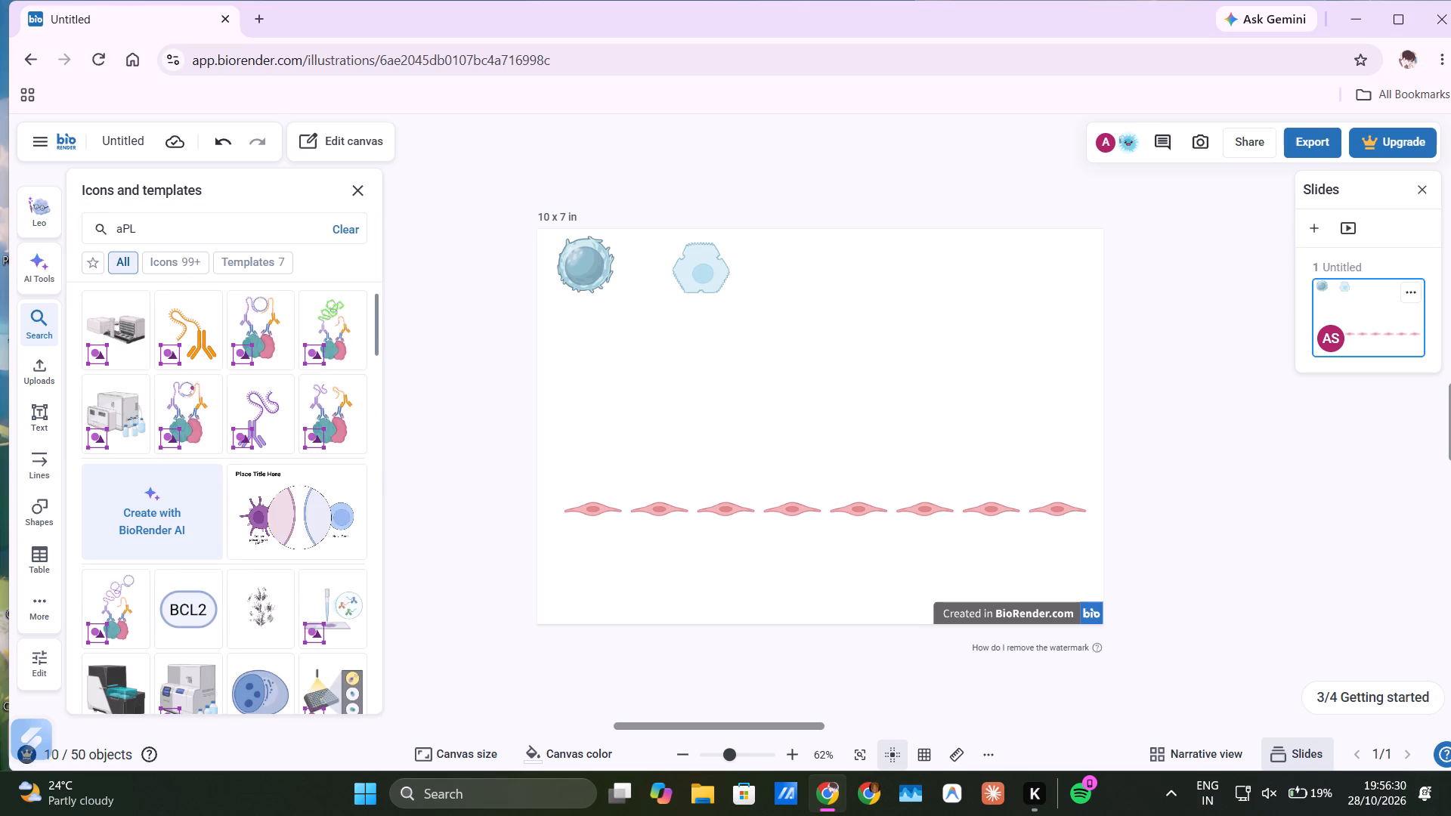
Add the Leaf pathology (aphids) icon, shrink it to about half size, and place it centred below the B cell.
{"action": "scroll", "coordinate": [295, 493], "scroll_direction": "down", "scroll_amount": 1}
{"action": "left_click", "coordinate": [272, 490]}
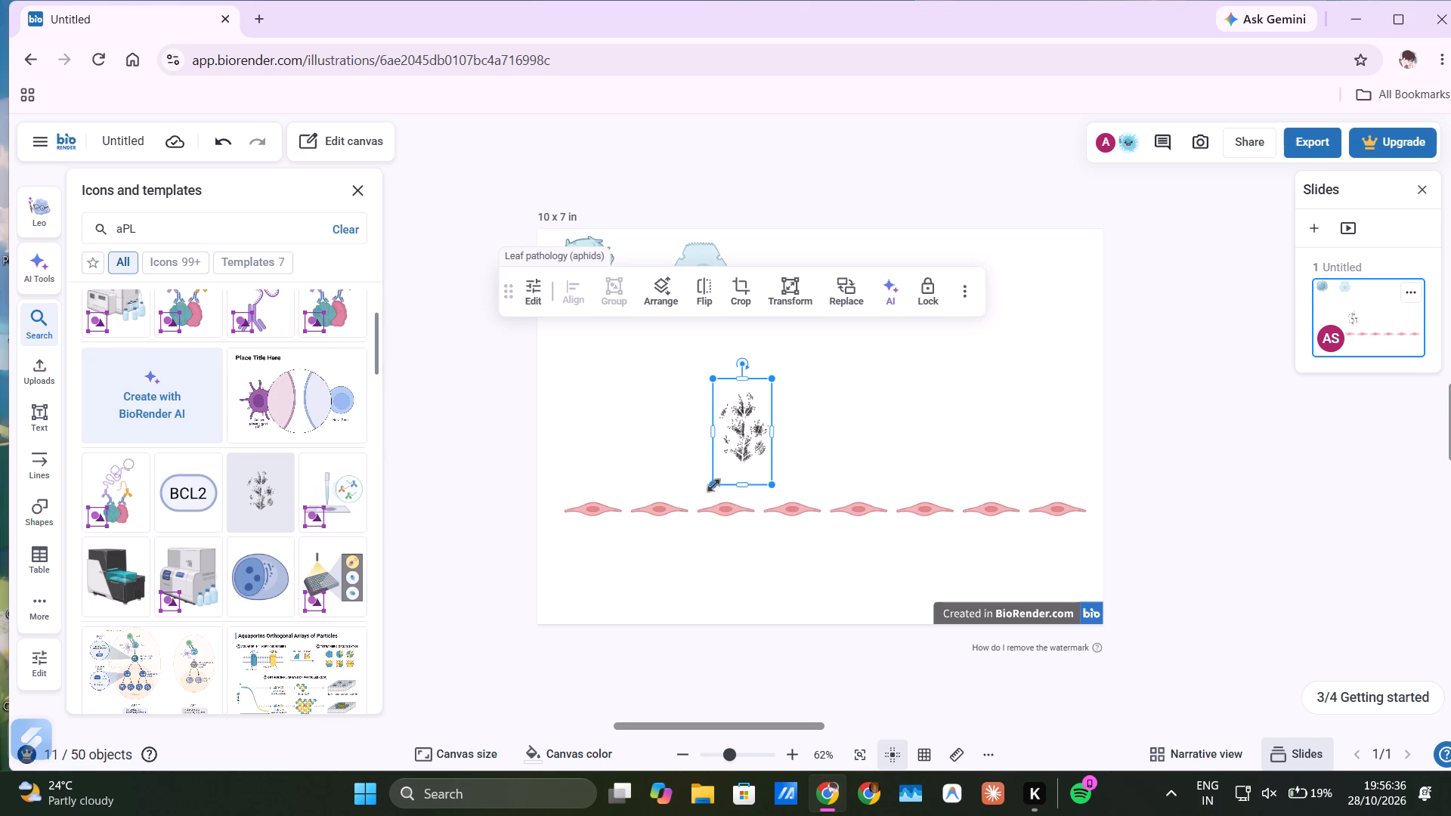
{"action": "left_click_drag", "start_coordinate": [714, 486], "coordinate": [743, 426]}
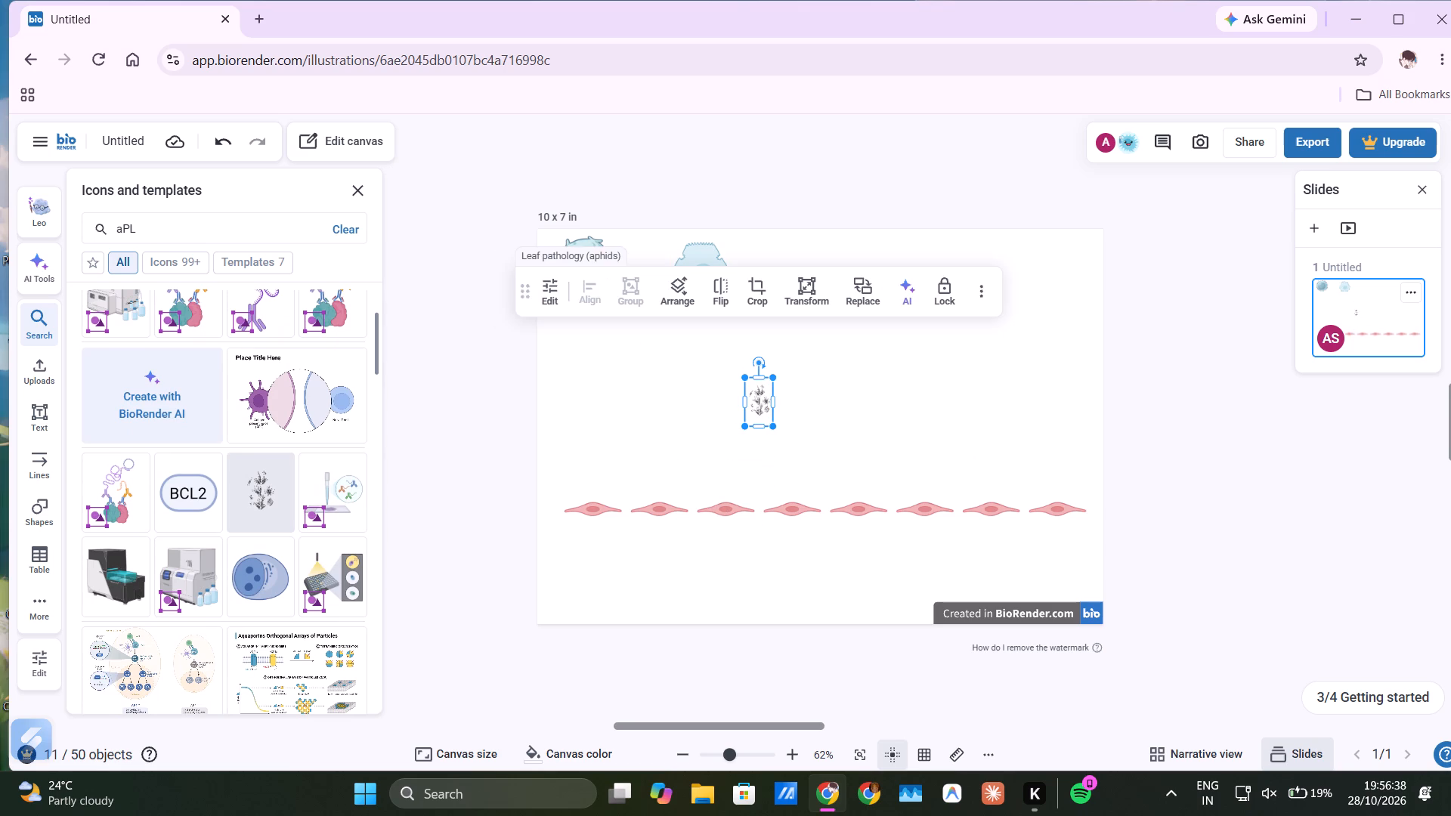
{"action": "left_click_drag", "start_coordinate": [763, 394], "coordinate": [589, 360]}
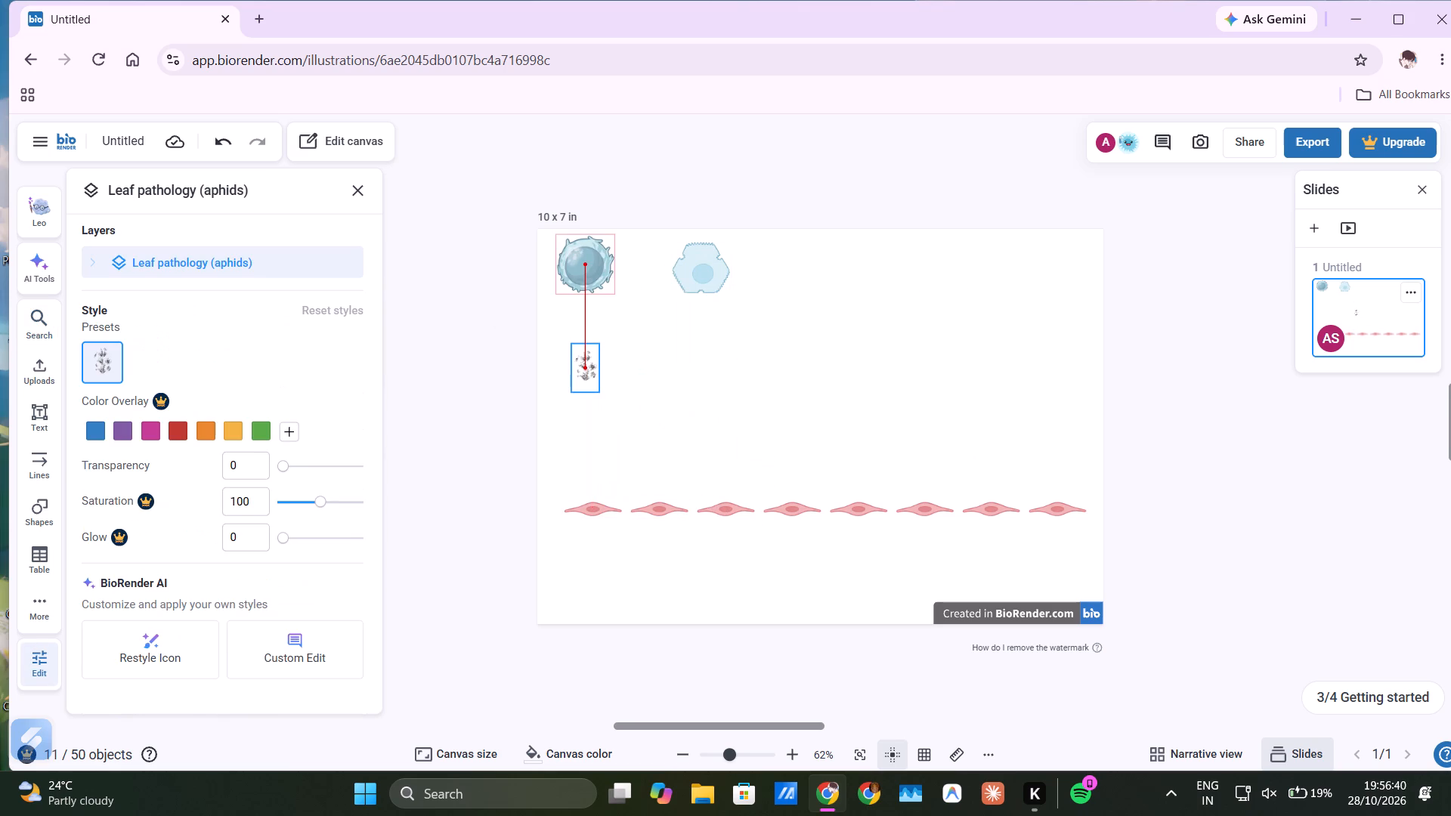
{"action": "left_click_drag", "start_coordinate": [589, 360], "coordinate": [589, 357]}
{"action": "left_click_drag", "start_coordinate": [589, 357], "coordinate": [591, 351]}
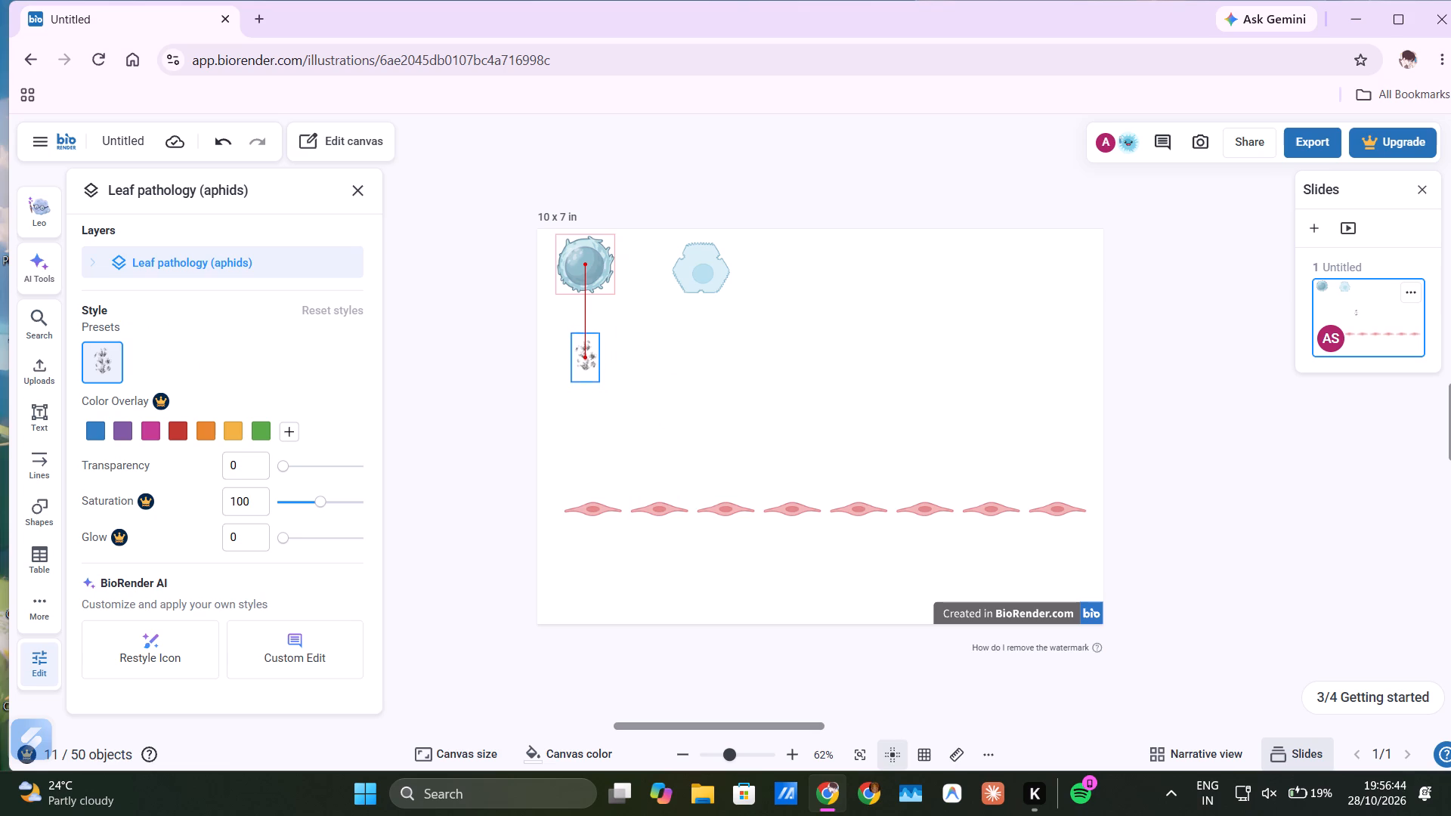
{"action": "left_click_drag", "start_coordinate": [591, 351], "coordinate": [591, 360]}
{"action": "left_click", "coordinate": [761, 403]}
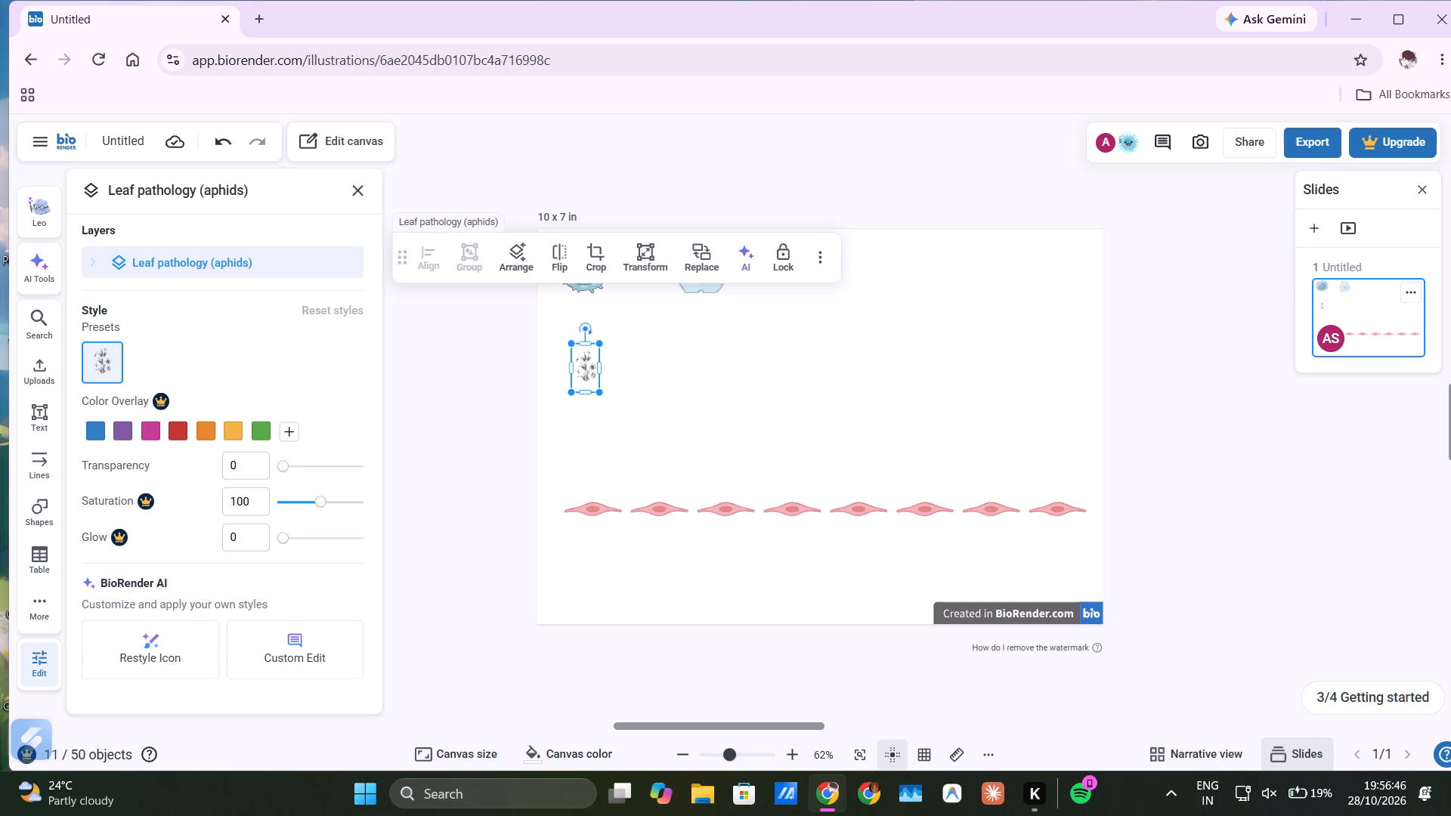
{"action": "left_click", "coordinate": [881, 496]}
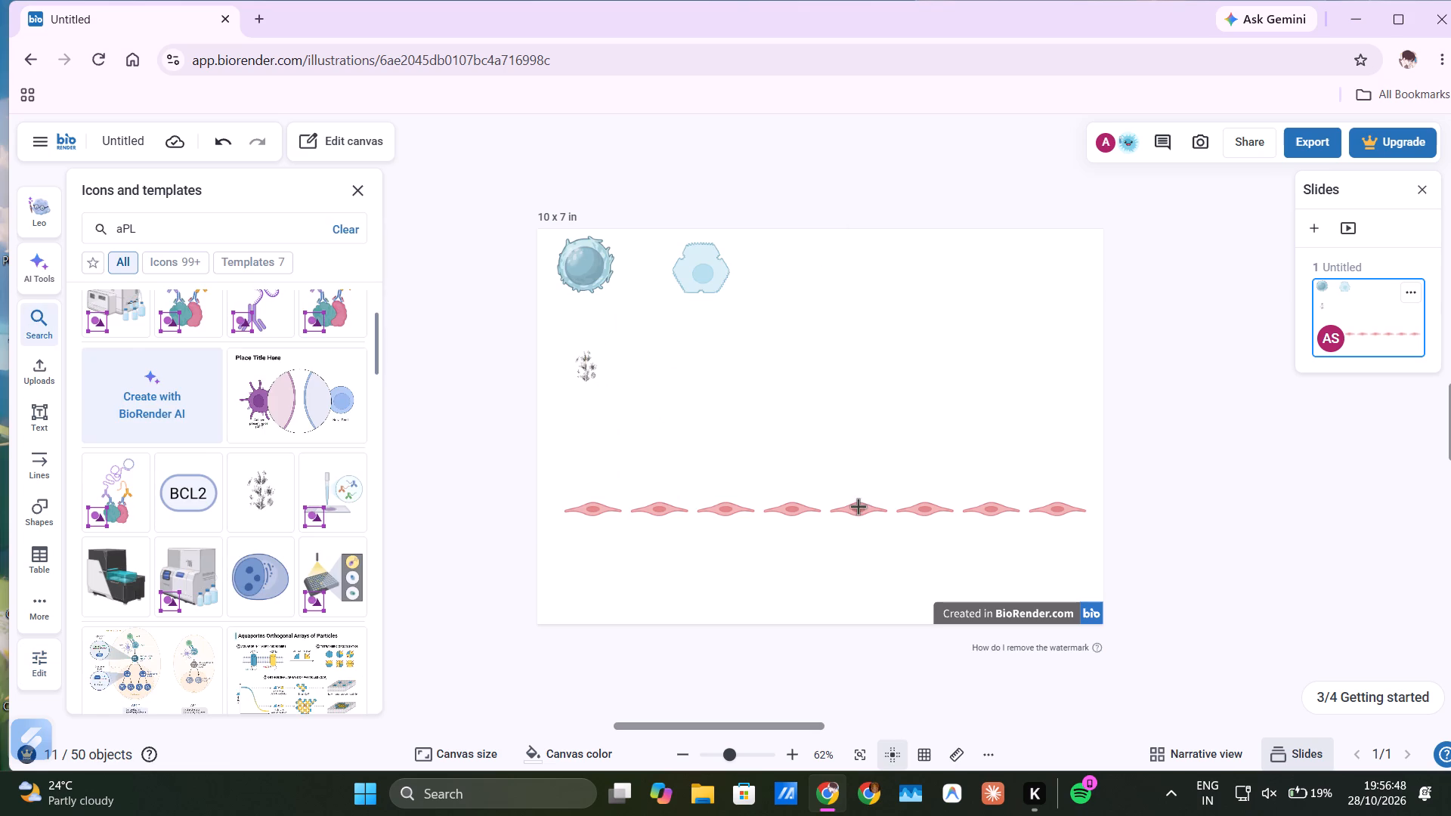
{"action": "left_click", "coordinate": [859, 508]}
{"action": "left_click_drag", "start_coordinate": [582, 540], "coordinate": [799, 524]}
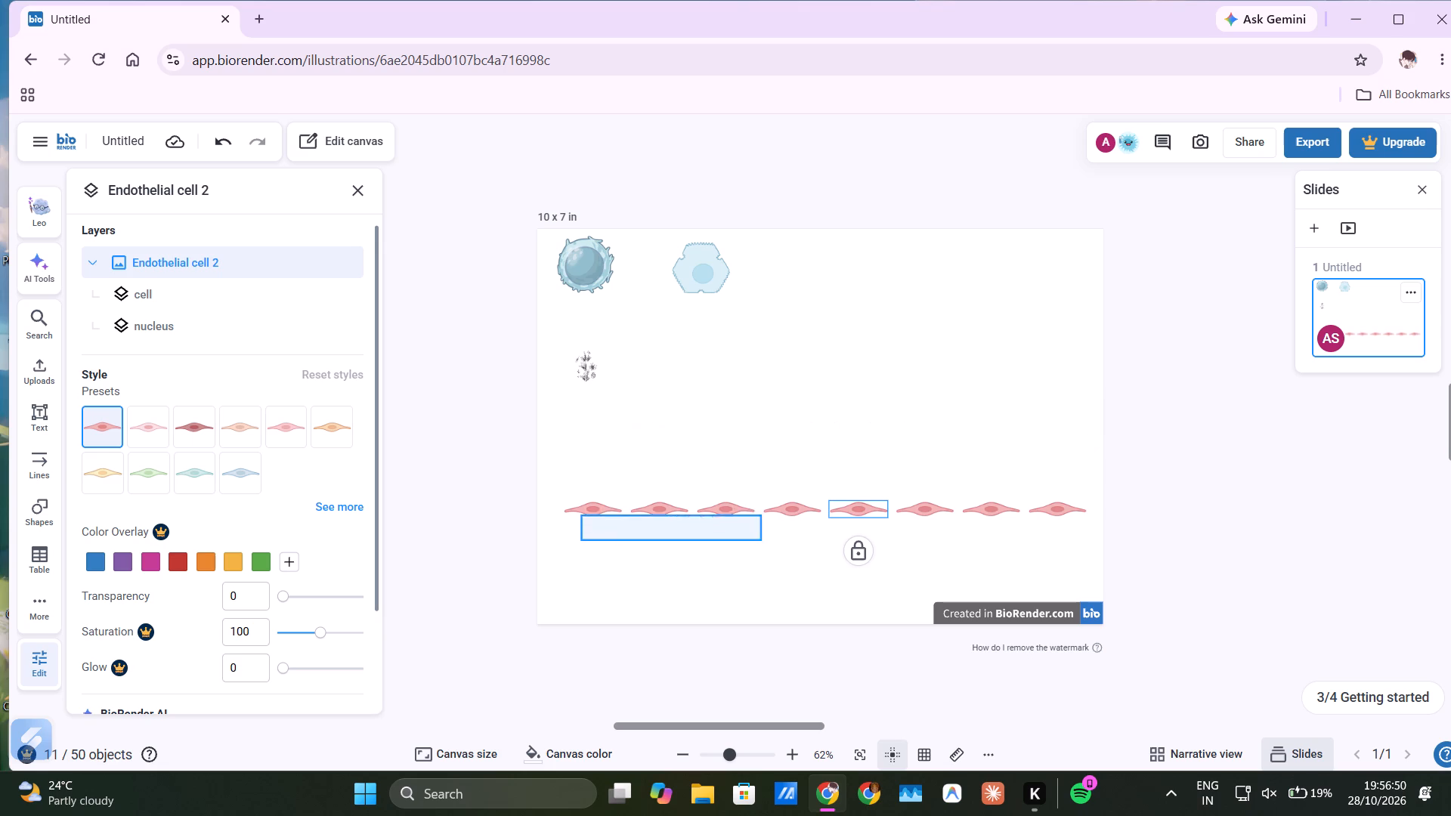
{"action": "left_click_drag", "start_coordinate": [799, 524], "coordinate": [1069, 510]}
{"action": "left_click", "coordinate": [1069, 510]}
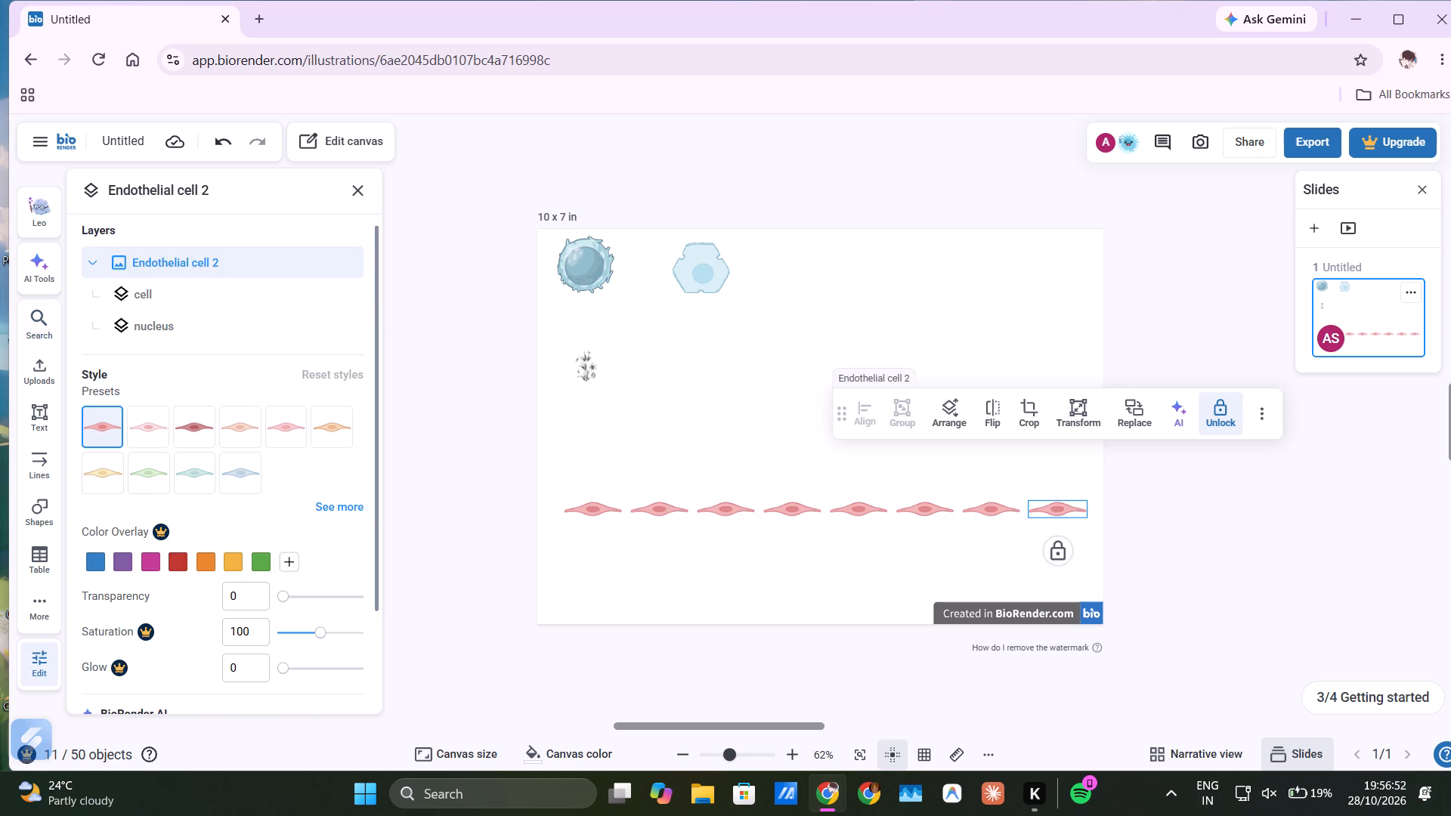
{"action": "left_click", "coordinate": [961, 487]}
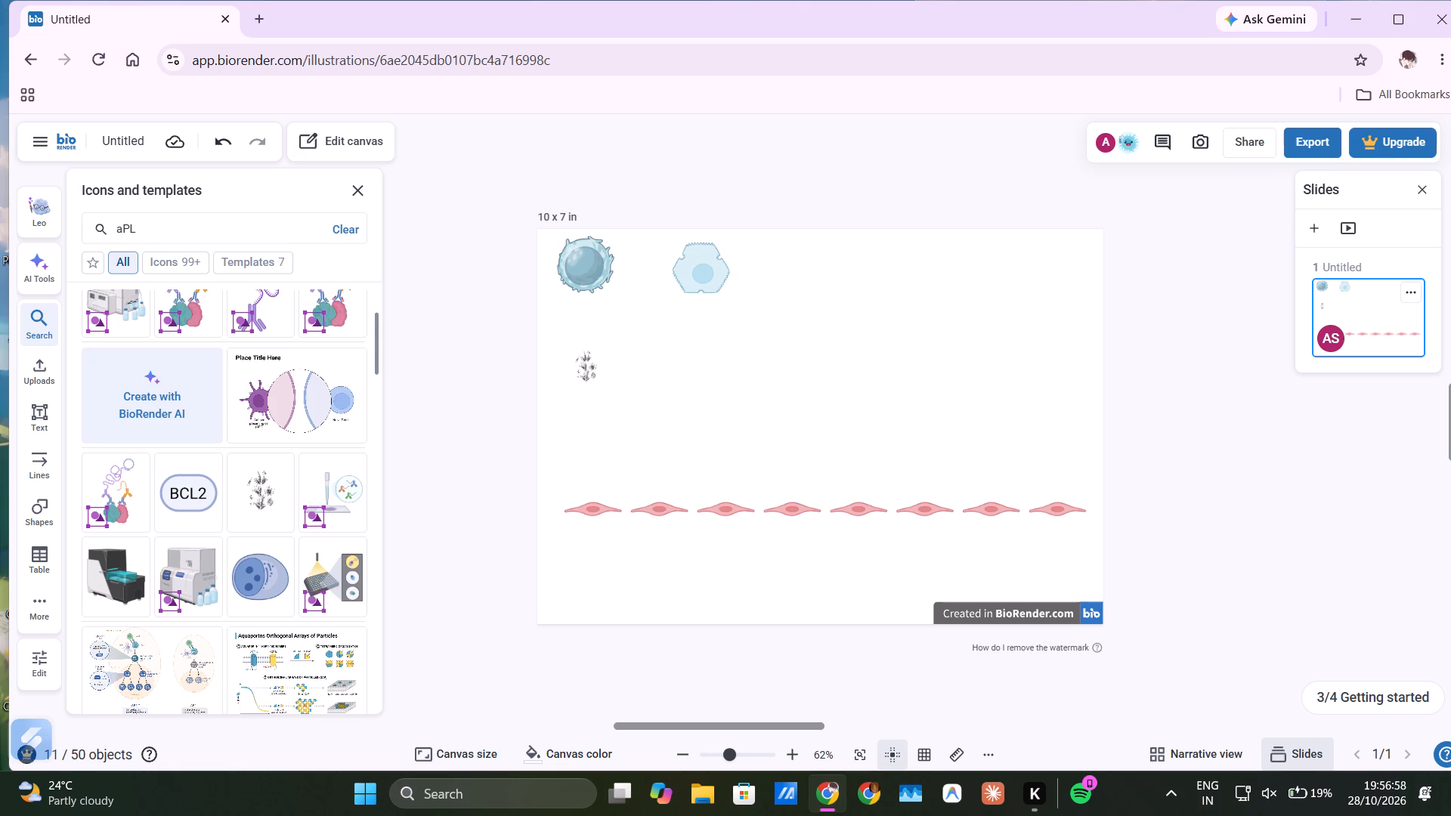
Move the hepatocyte closer to the B cell and slightly up, level with the B cell's top edge.
{"action": "left_click", "coordinate": [696, 279]}
{"action": "left_click", "coordinate": [696, 279]}
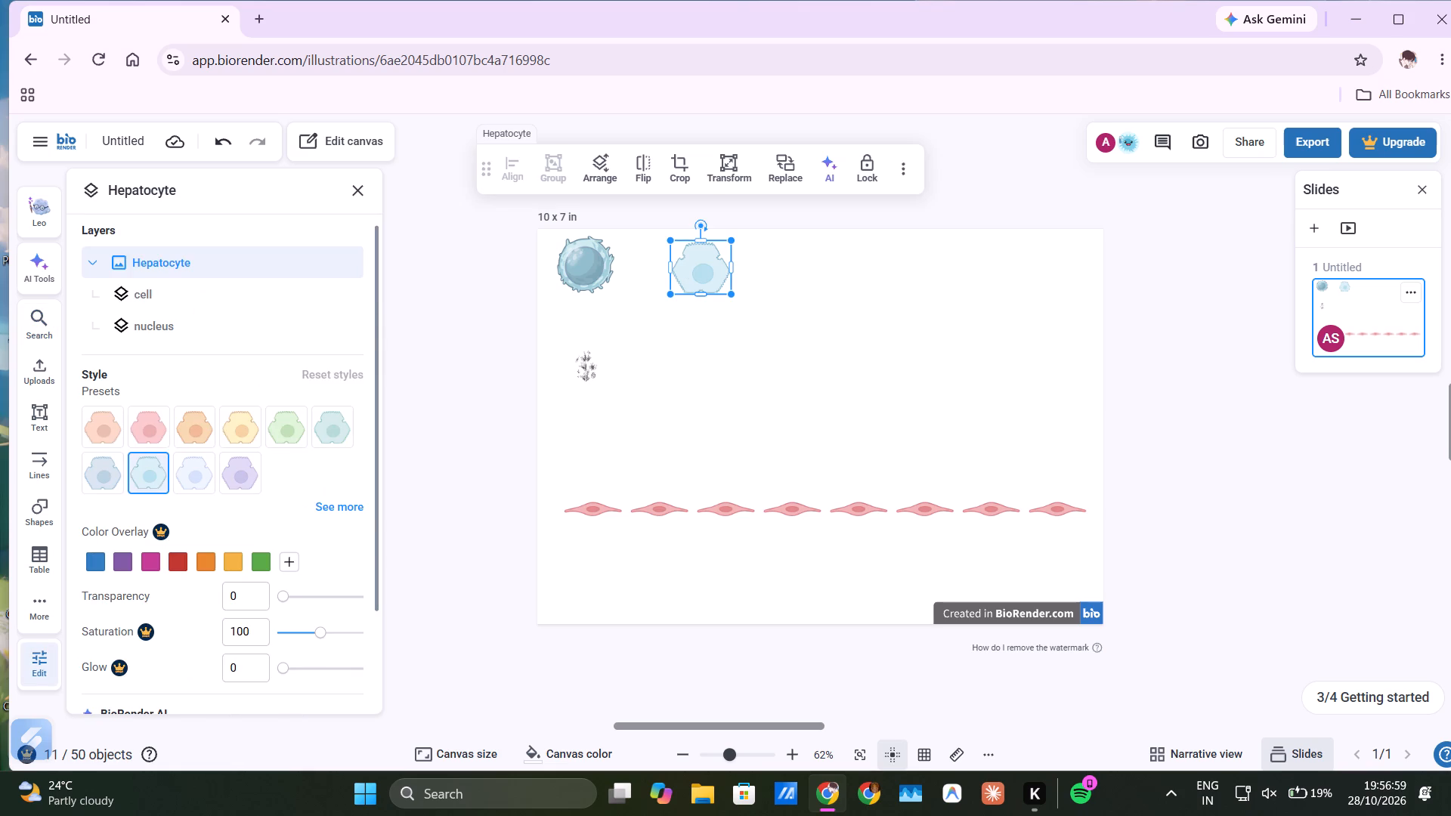
{"action": "left_click_drag", "start_coordinate": [688, 267], "coordinate": [686, 267]}
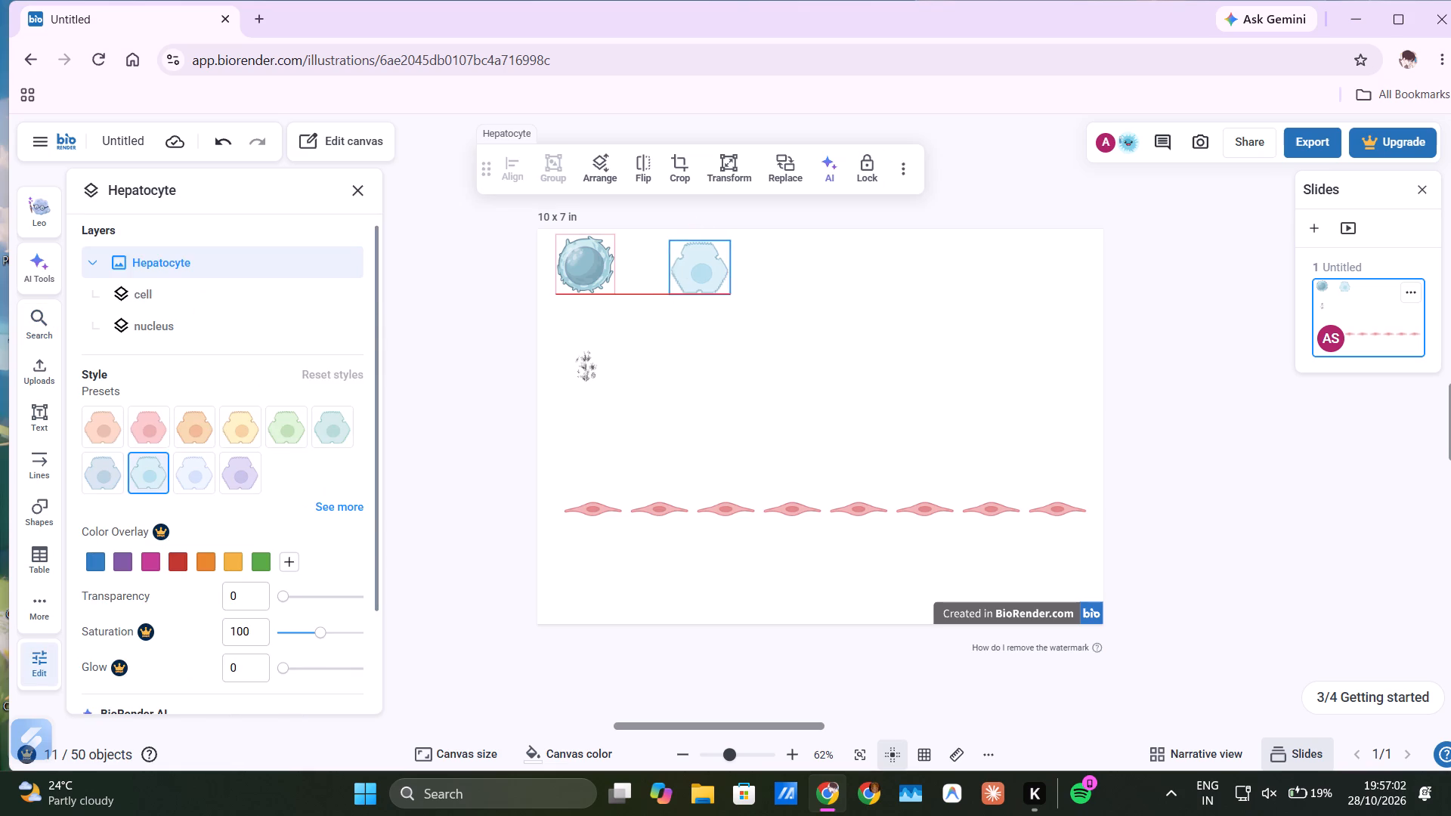
{"action": "left_click_drag", "start_coordinate": [686, 267], "coordinate": [669, 261]}
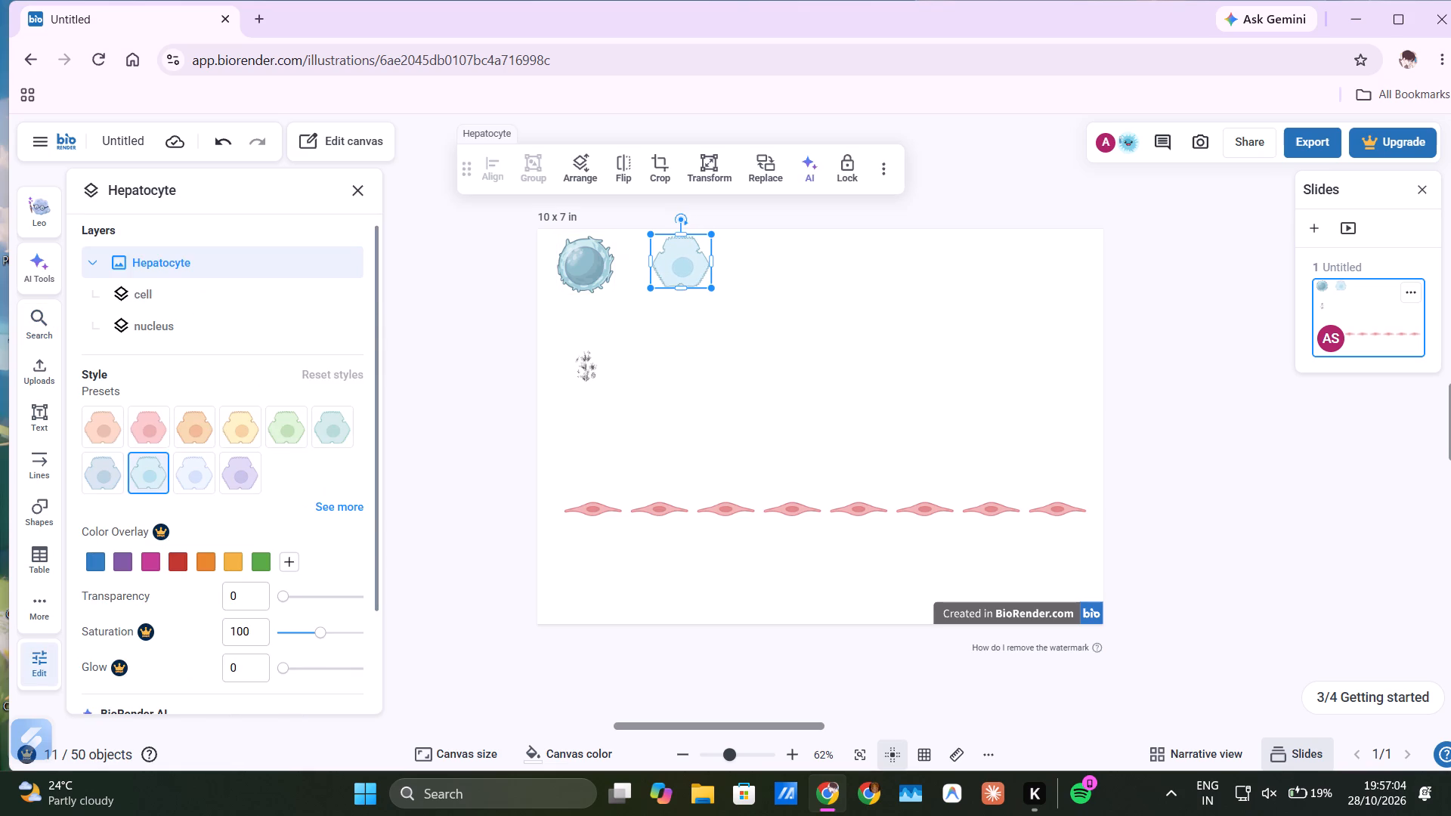
Unlock the B cell, shrink it slightly so its left edge lines up with the first endothelial cell, and lock it again.
{"action": "left_click", "coordinate": [573, 270]}
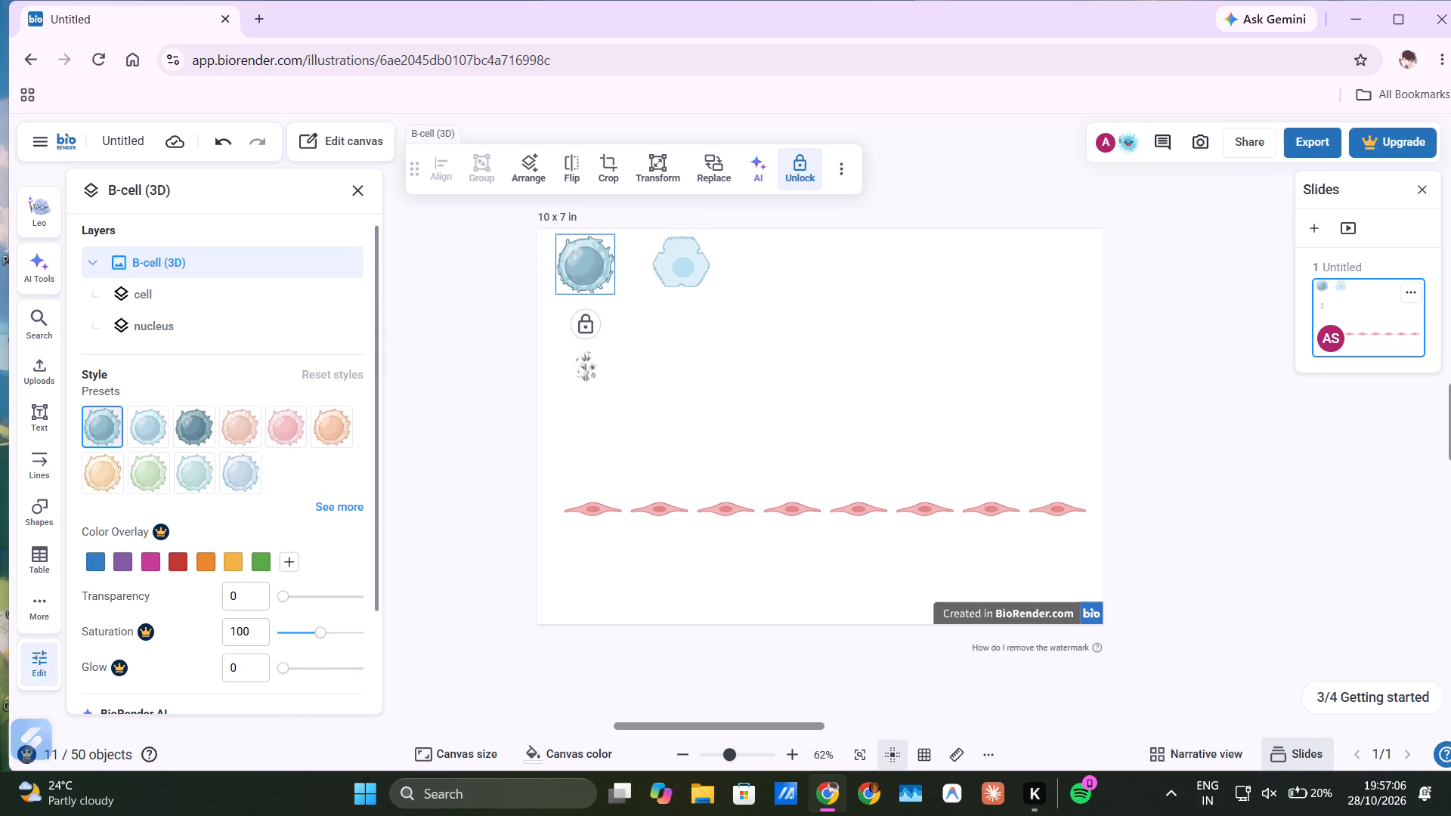
{"action": "left_click", "coordinate": [592, 325]}
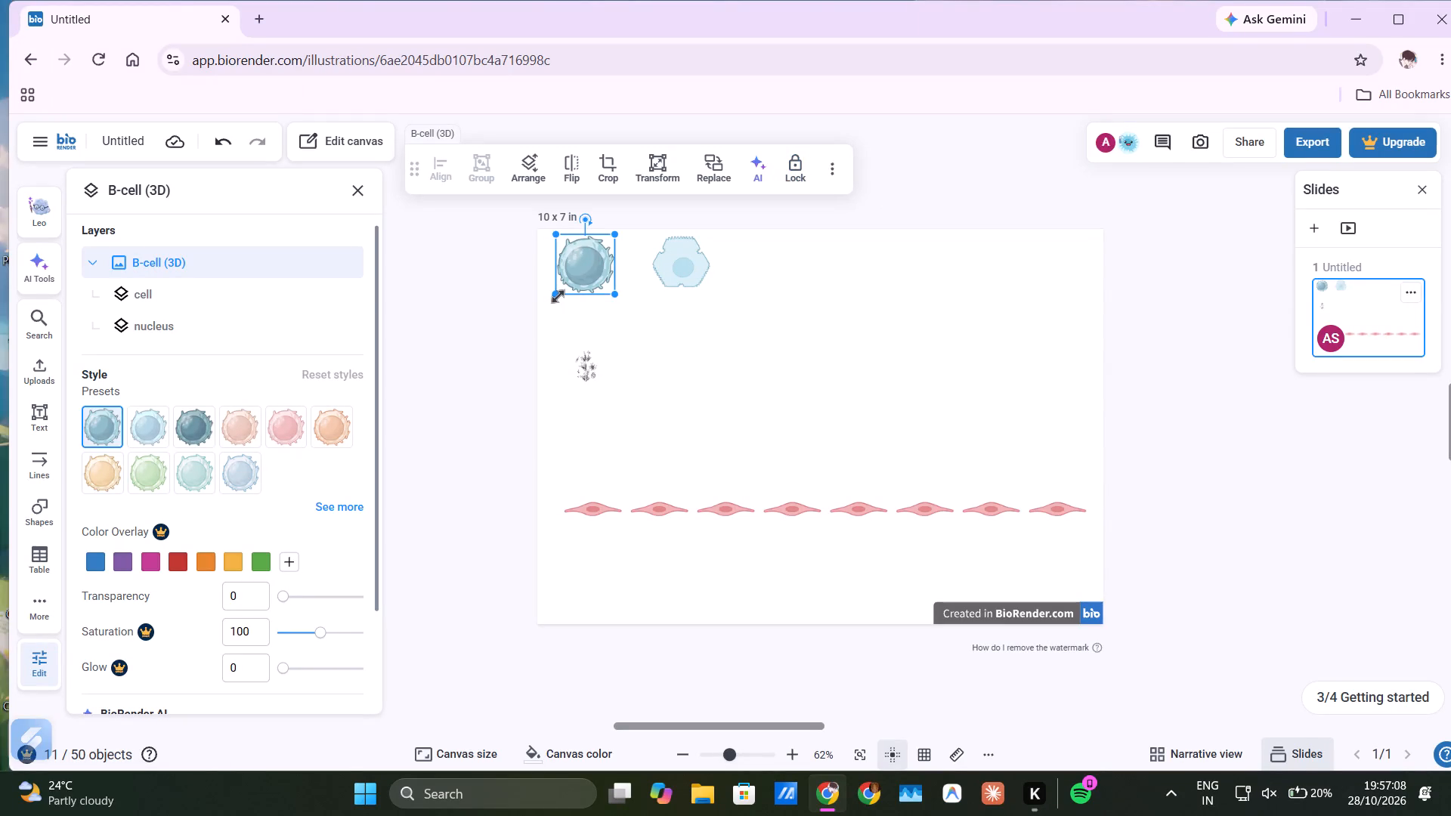
{"action": "left_click_drag", "start_coordinate": [558, 297], "coordinate": [565, 289]}
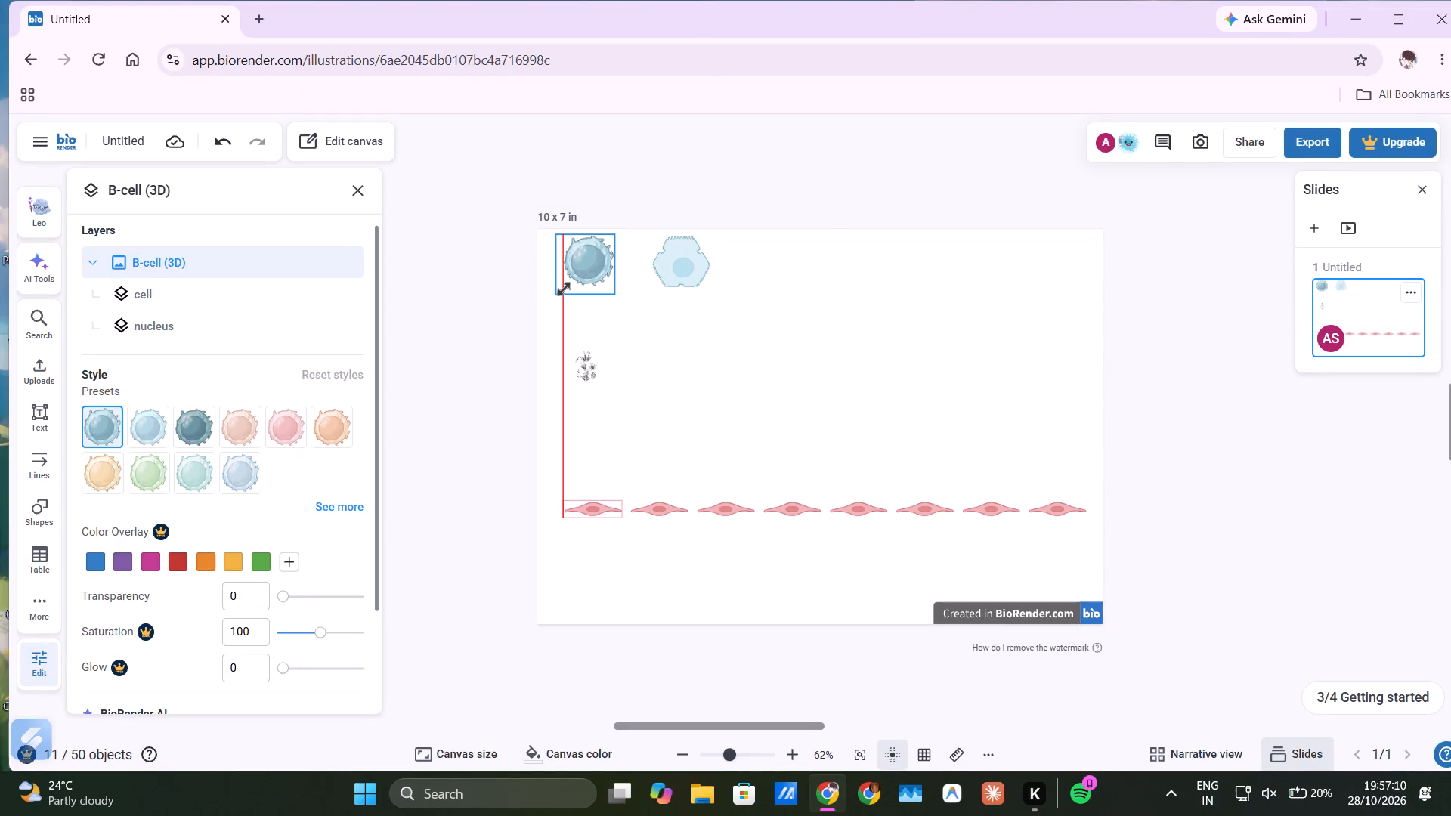
{"action": "left_click_drag", "start_coordinate": [565, 289], "coordinate": [564, 290]}
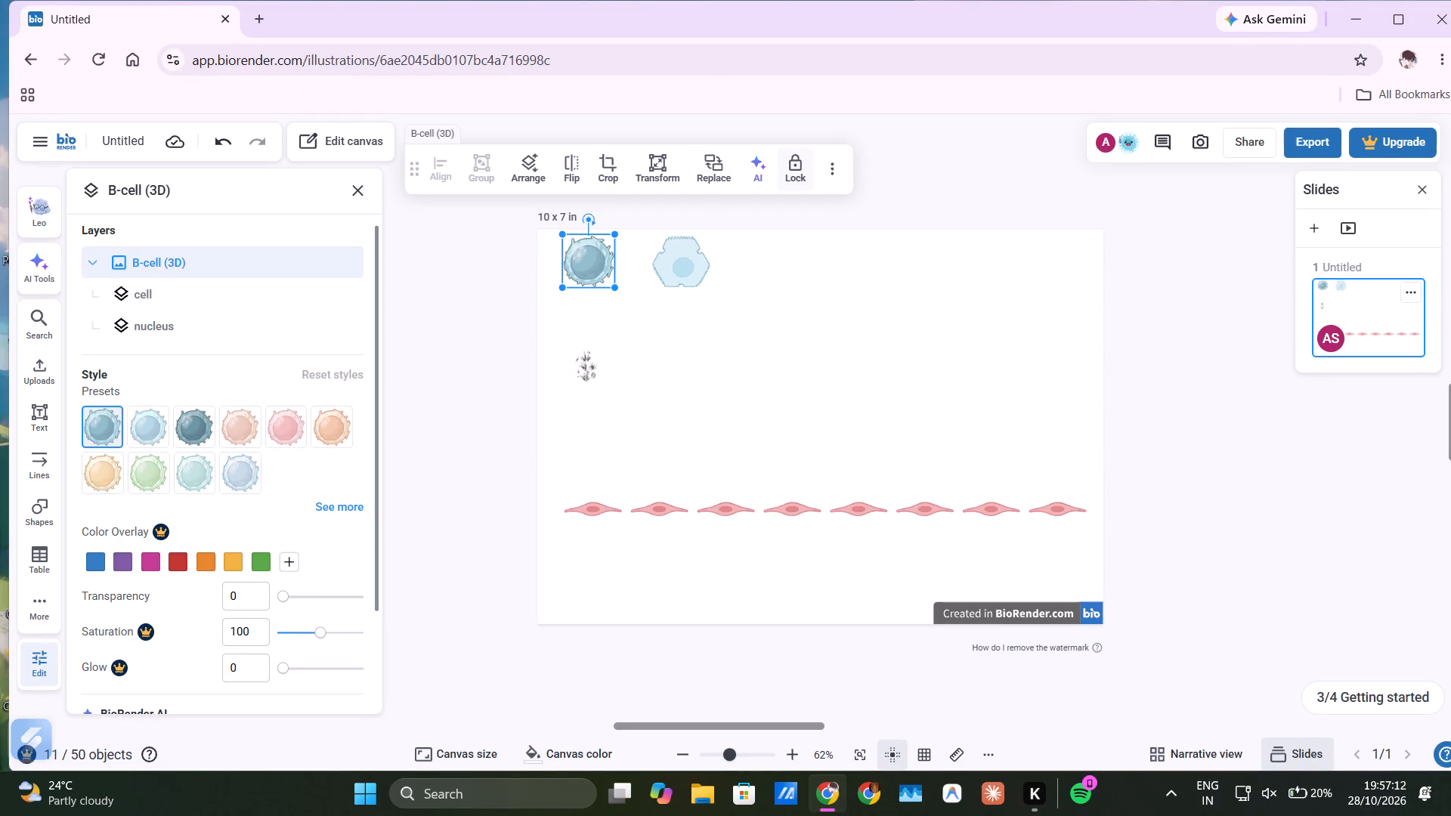
{"action": "left_click", "coordinate": [790, 163]}
Lock the hepatocyte in place and deselect it.
{"action": "left_click", "coordinate": [685, 247]}
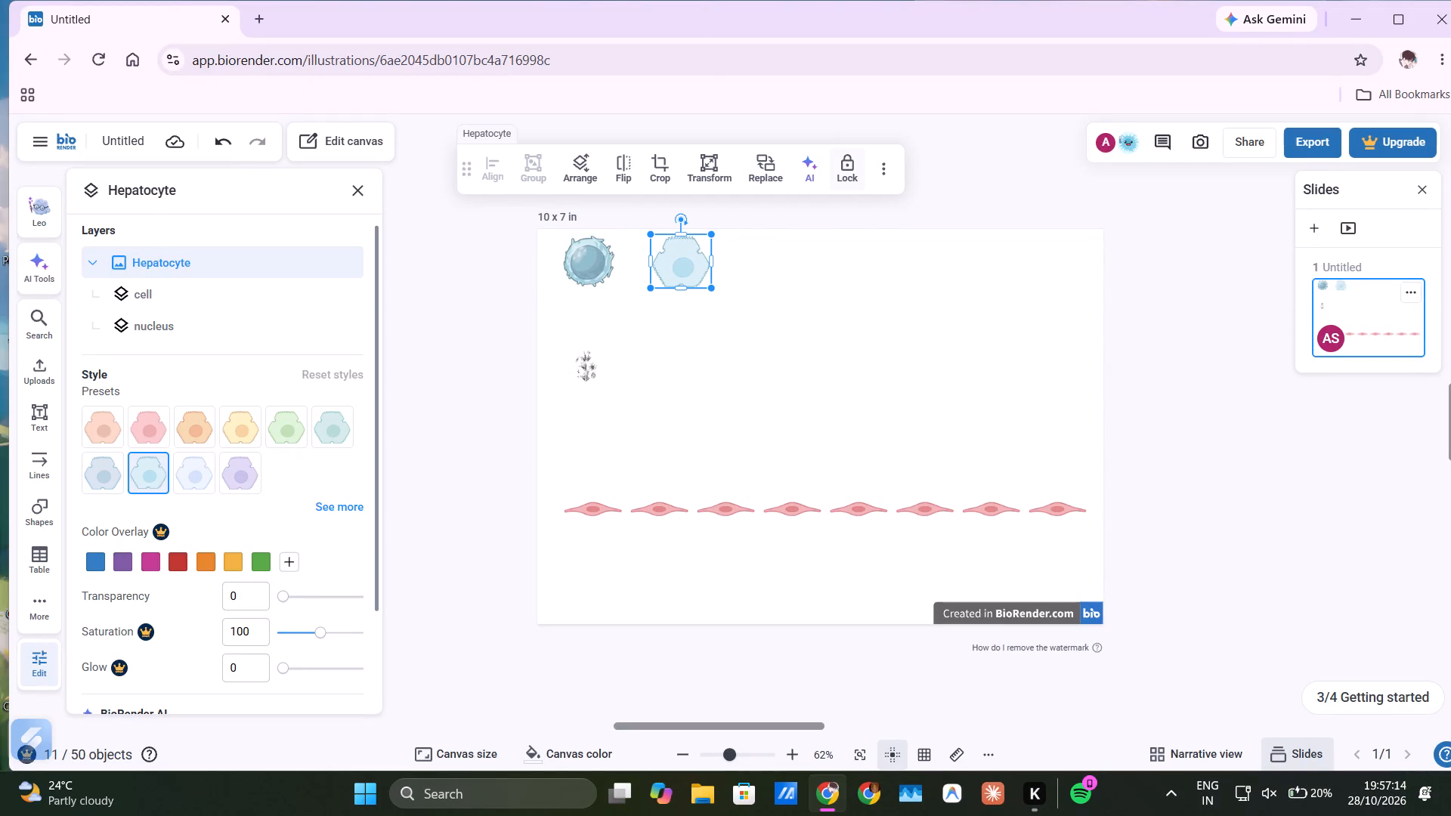
{"action": "left_click", "coordinate": [852, 162]}
{"action": "left_click", "coordinate": [750, 387]}
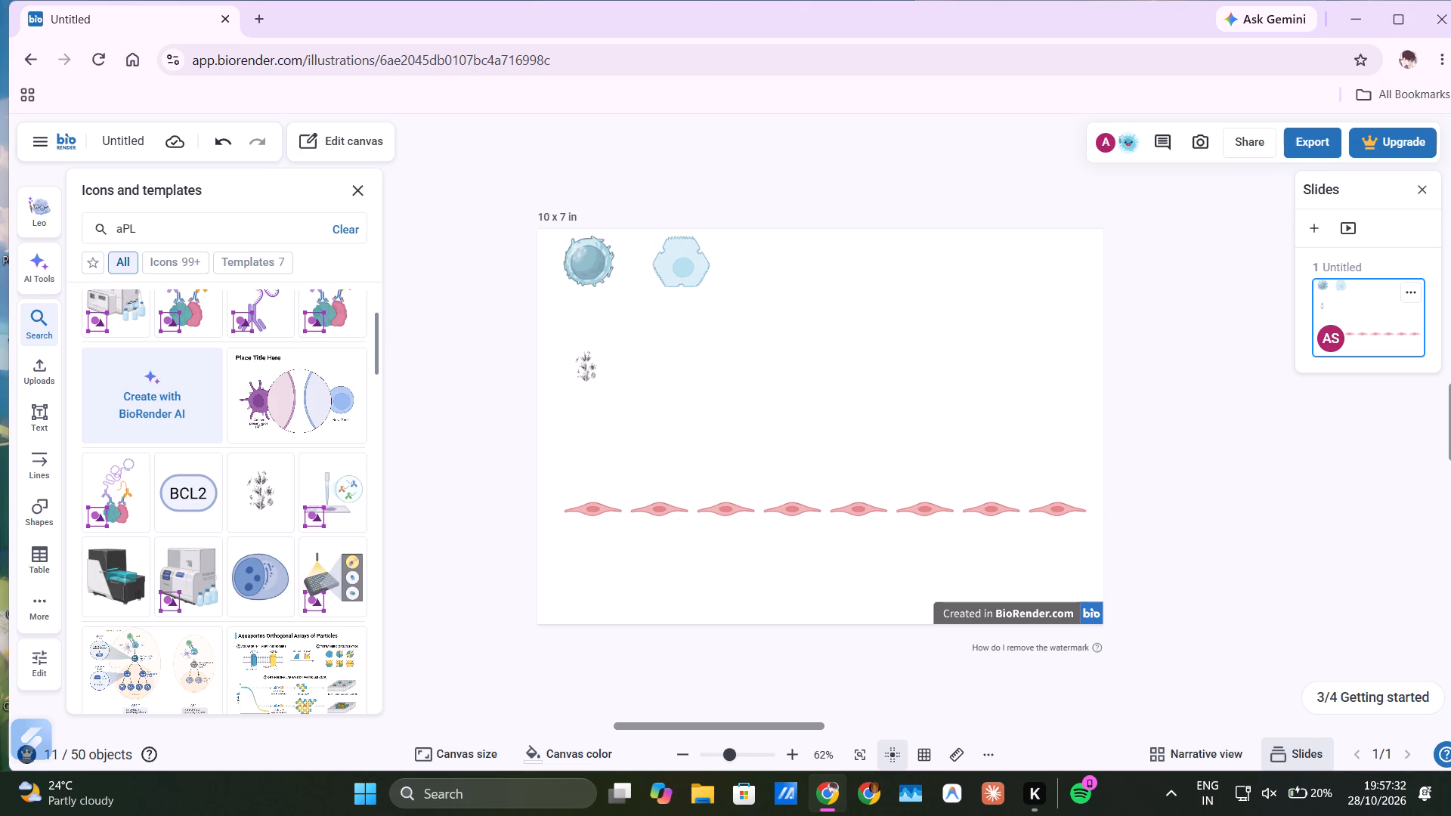
Replace the icon library search text with "LDLc" and run the search.
{"action": "left_click", "coordinate": [237, 220]}
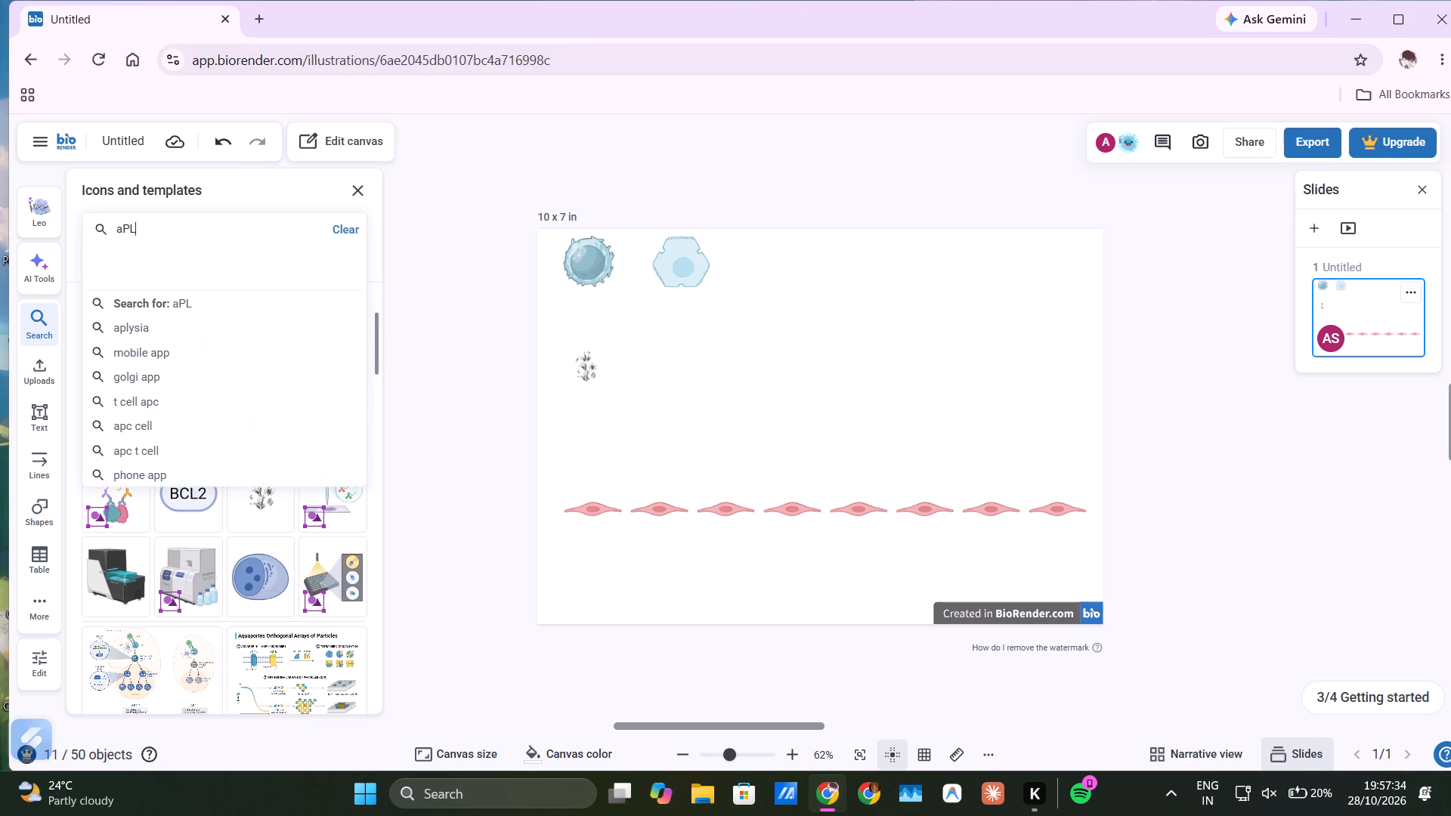
{"action": "key", "text": "BackSpace"}
{"action": "key", "text": "BackSpace"}
{"action": "key", "text": "BackSpace"}
{"action": "key", "text": "BackSpace"}
{"action": "key", "text": "BackSpace"}
{"action": "key", "text": "BackSpace"}
{"action": "key", "text": "BackSpace"}
{"action": "key", "text": "BackSpace"}
{"action": "key", "text": "BackSpace"}
{"action": "key", "text": "BackSpace"}
{"action": "key", "text": "BackSpace"}
{"action": "key", "text": "BackSpace"}
{"action": "key", "text": "BackSpace"}
{"action": "key", "text": "BackSpace"}
{"action": "key", "text": "BackSpace"}
{"action": "key", "text": "BackSpace"}
{"action": "key", "text": "BackSpace"}
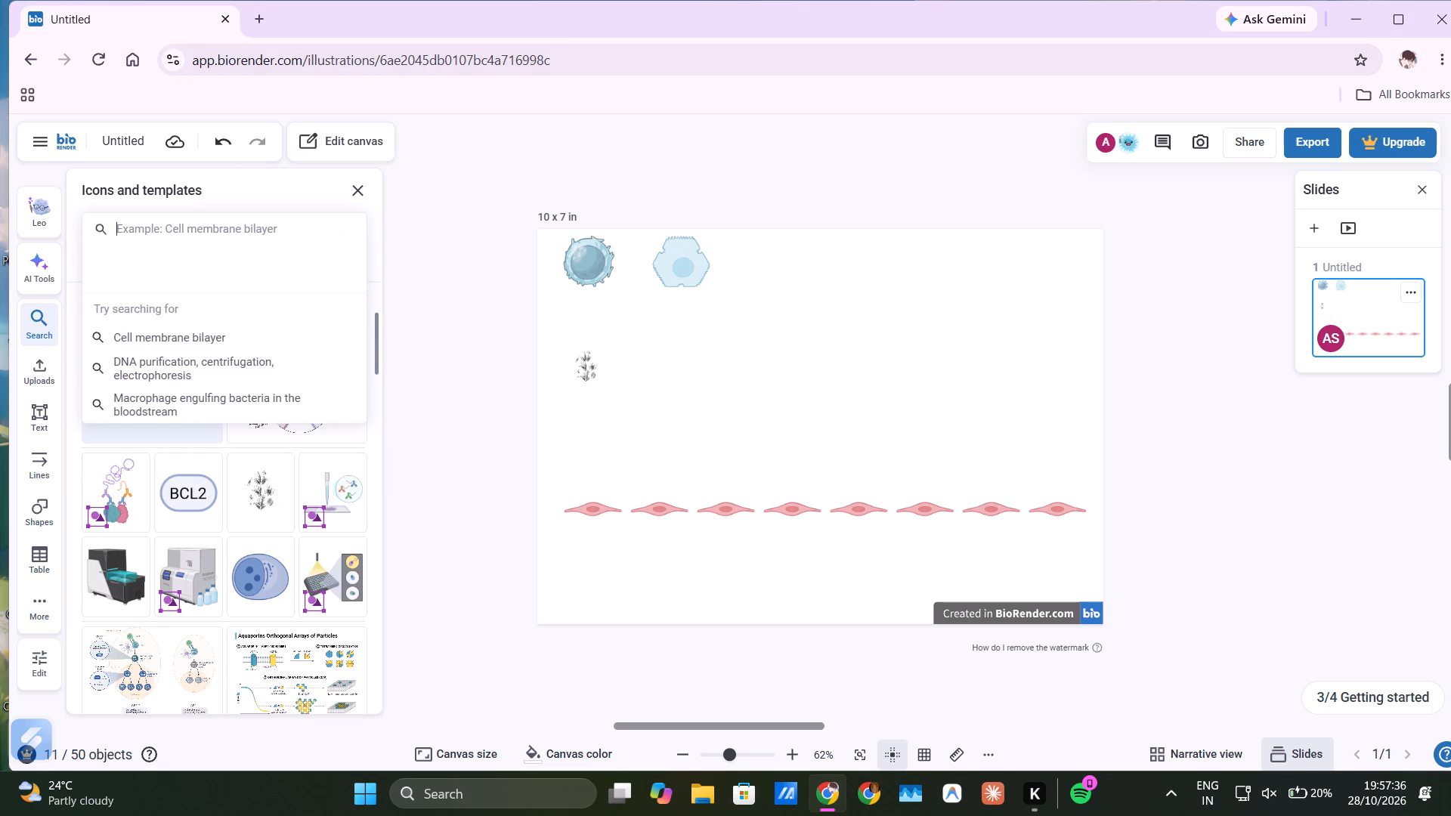
{"action": "type", "text": "LDL"}
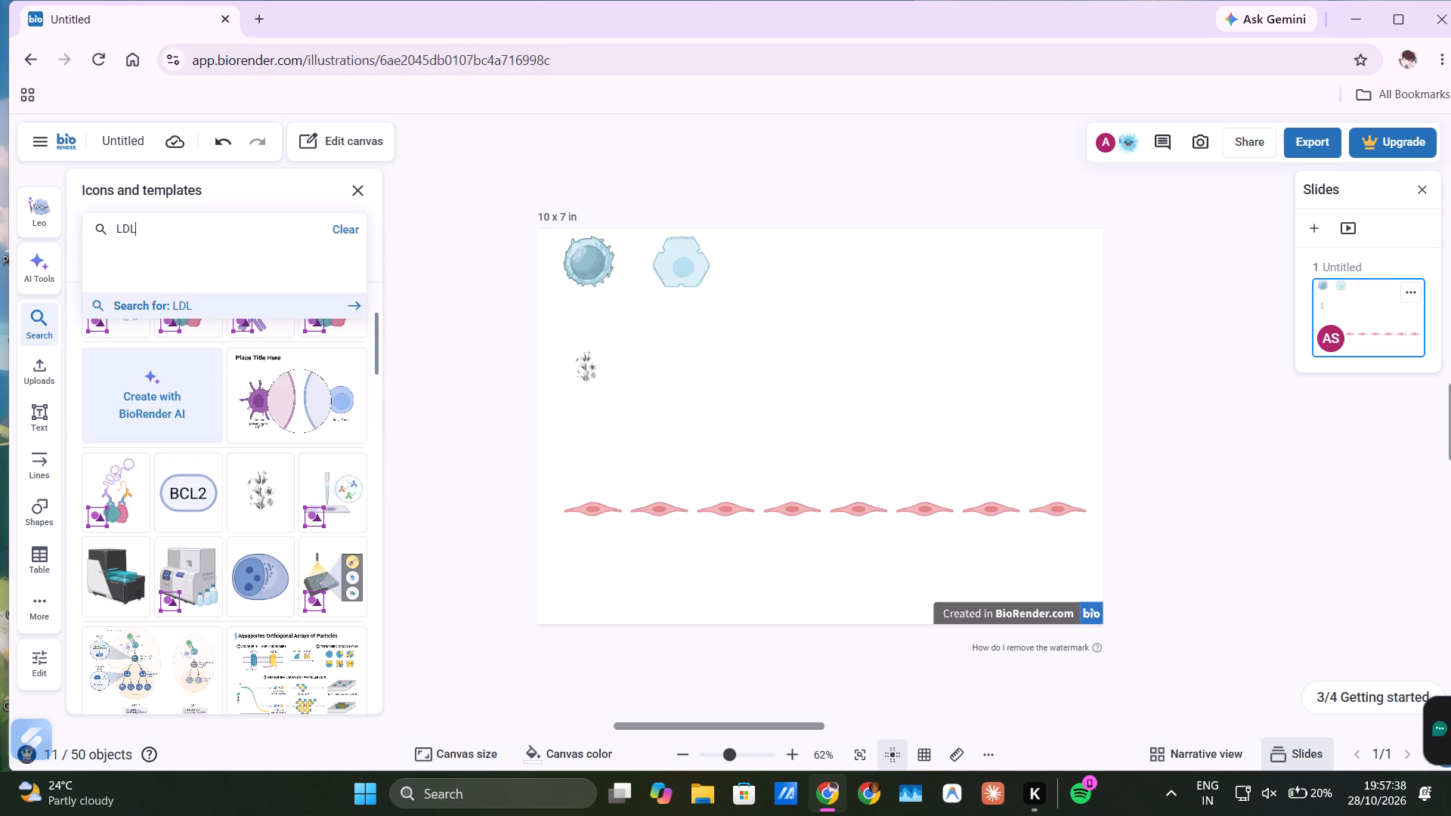
{"action": "key", "text": "c"}
{"action": "key", "text": "Return"}
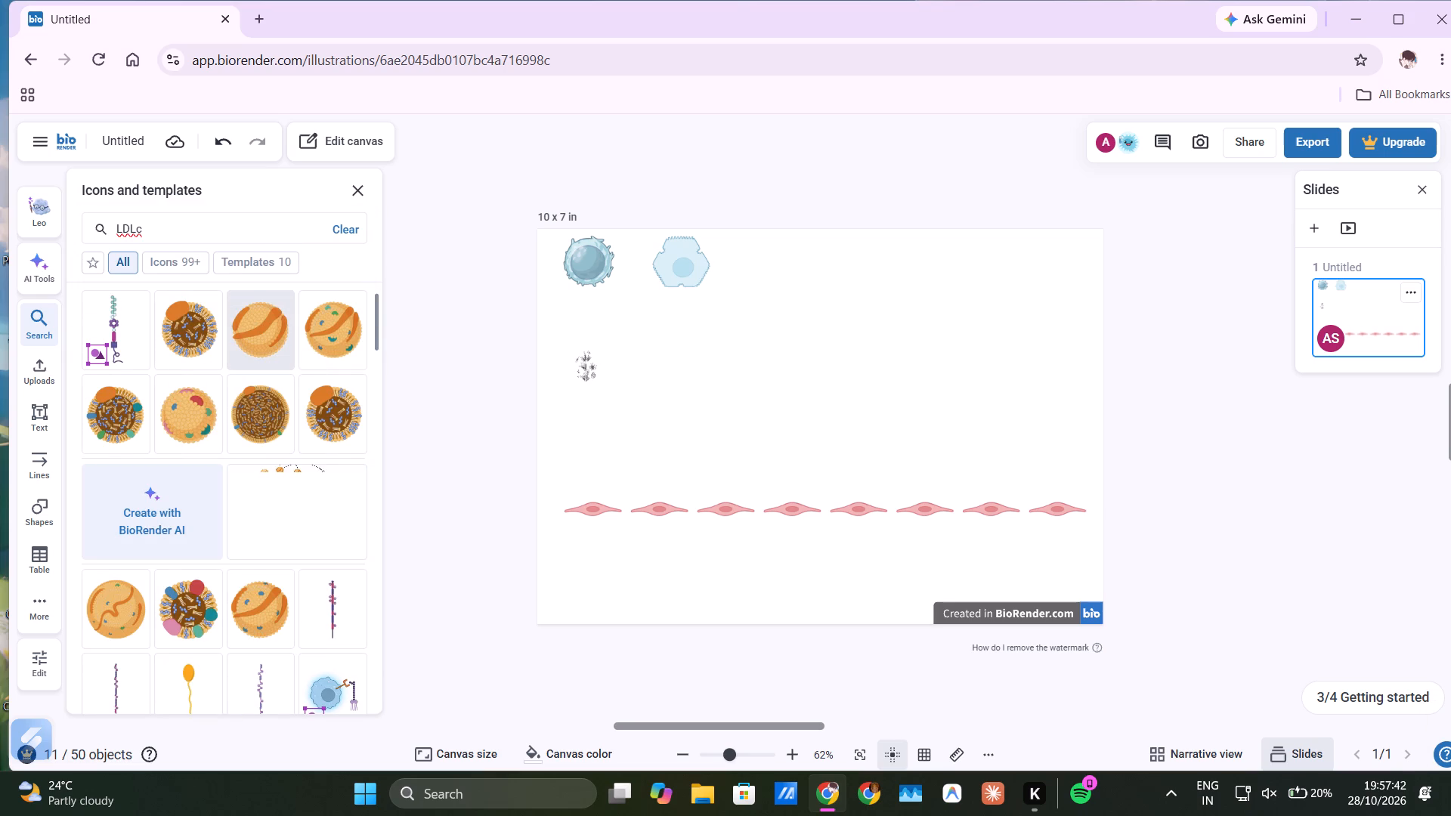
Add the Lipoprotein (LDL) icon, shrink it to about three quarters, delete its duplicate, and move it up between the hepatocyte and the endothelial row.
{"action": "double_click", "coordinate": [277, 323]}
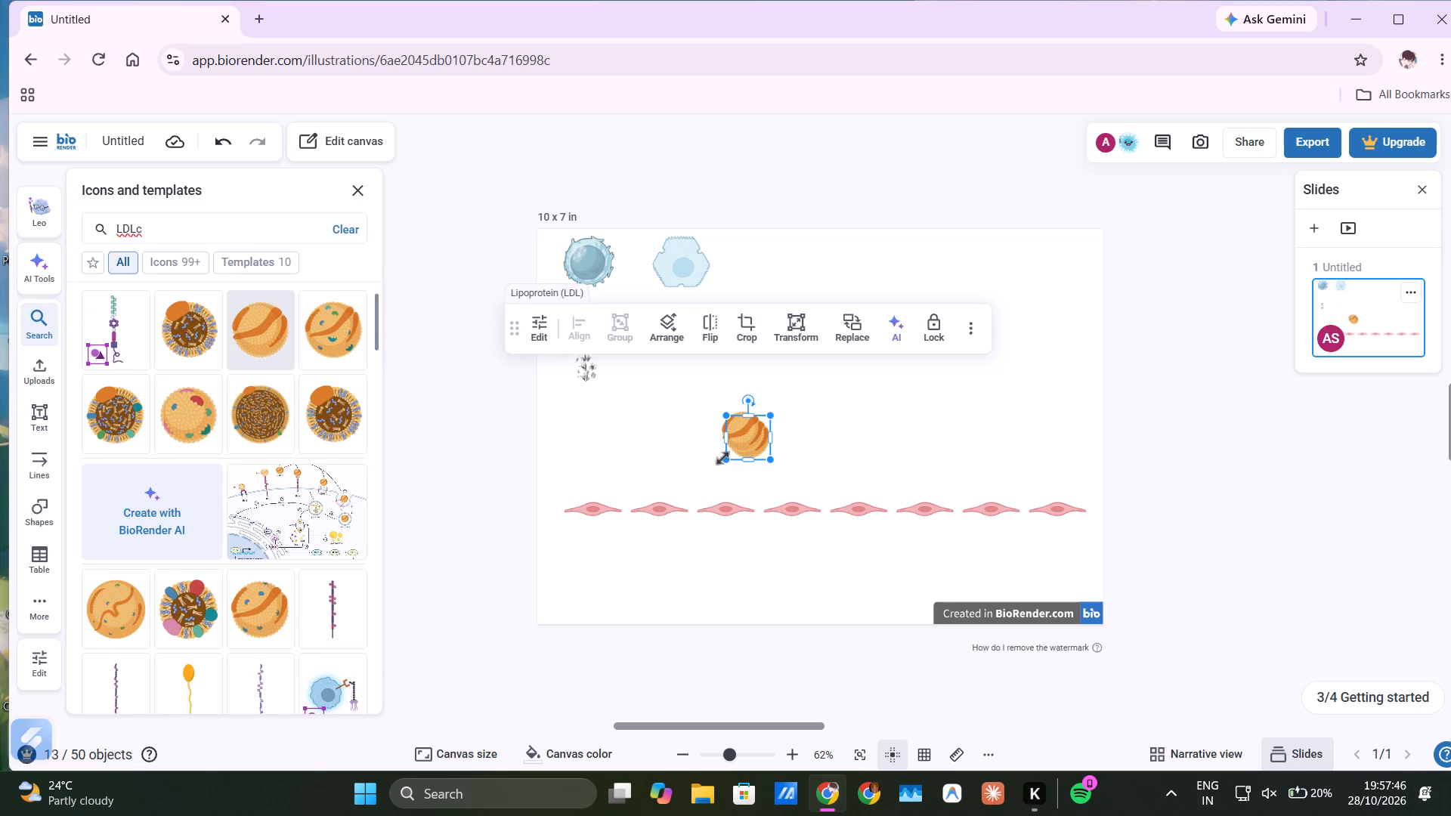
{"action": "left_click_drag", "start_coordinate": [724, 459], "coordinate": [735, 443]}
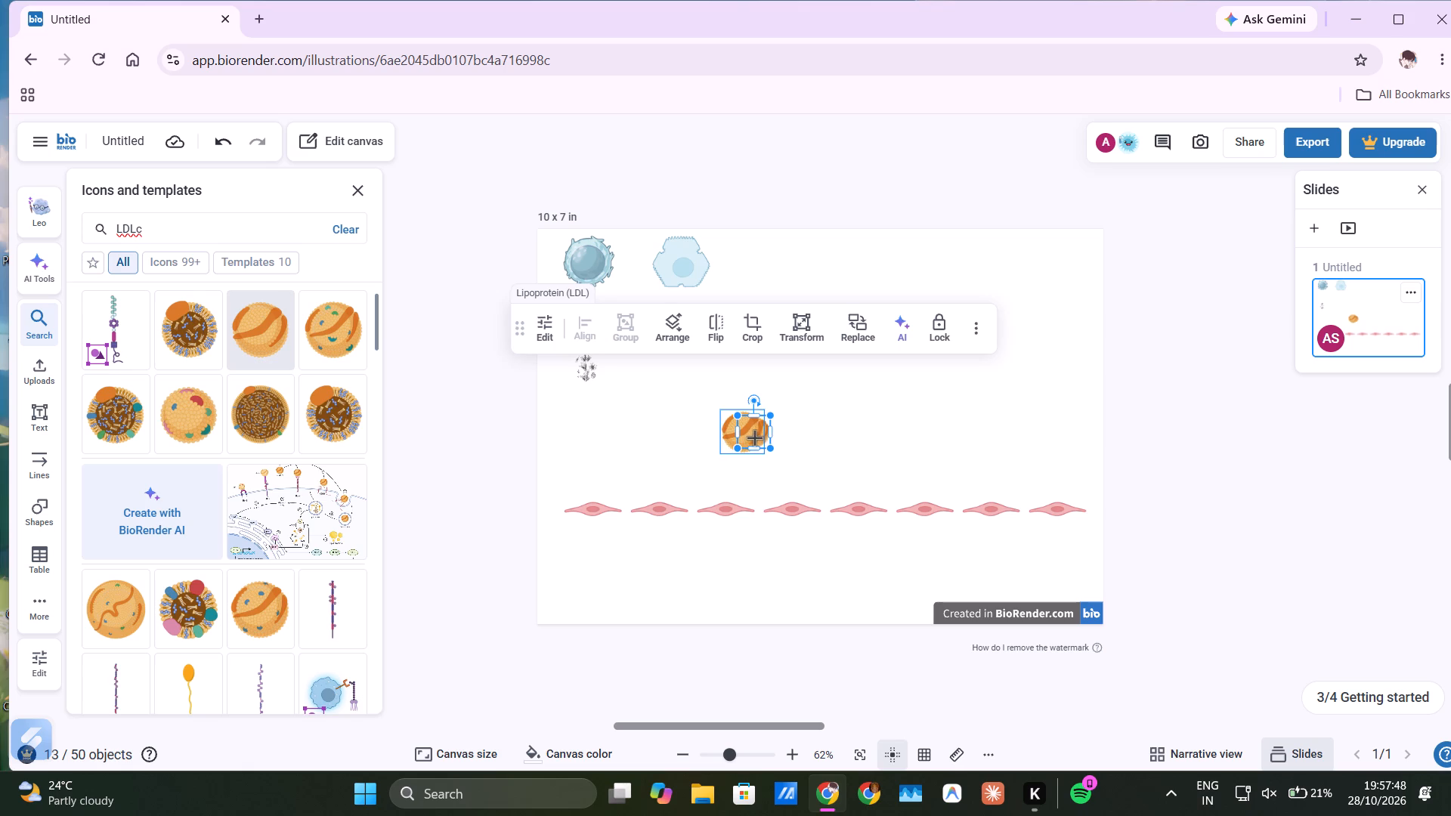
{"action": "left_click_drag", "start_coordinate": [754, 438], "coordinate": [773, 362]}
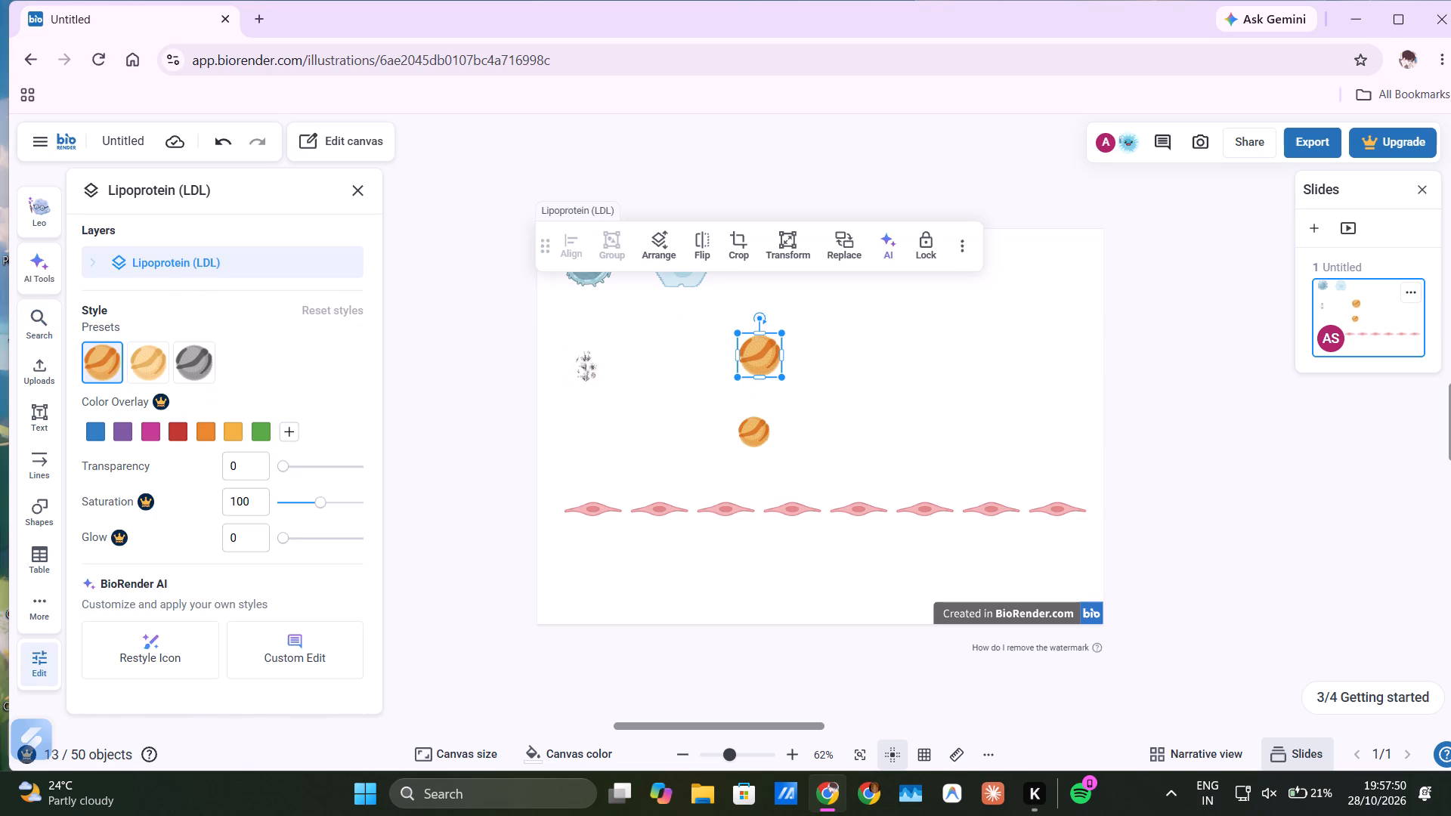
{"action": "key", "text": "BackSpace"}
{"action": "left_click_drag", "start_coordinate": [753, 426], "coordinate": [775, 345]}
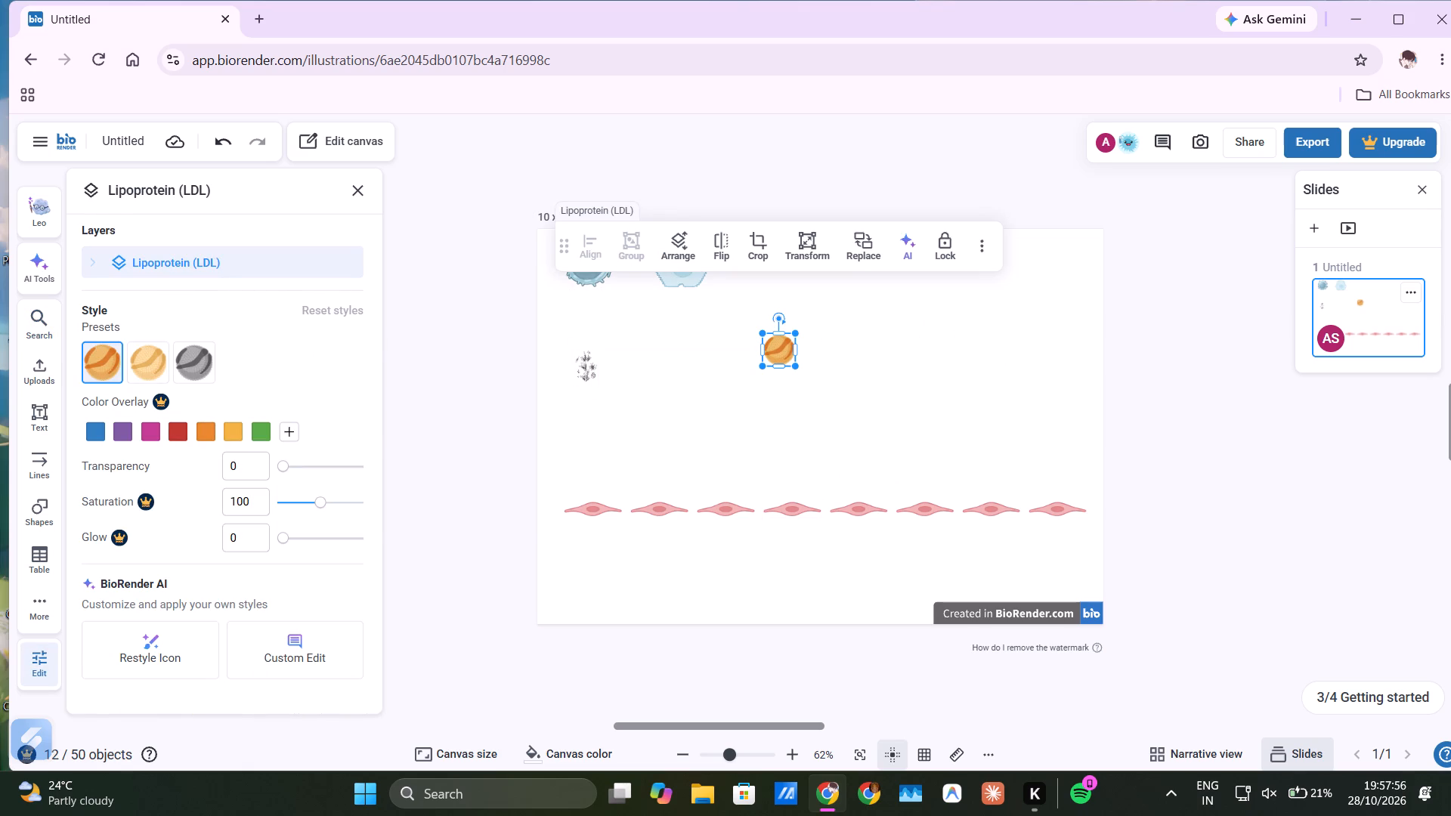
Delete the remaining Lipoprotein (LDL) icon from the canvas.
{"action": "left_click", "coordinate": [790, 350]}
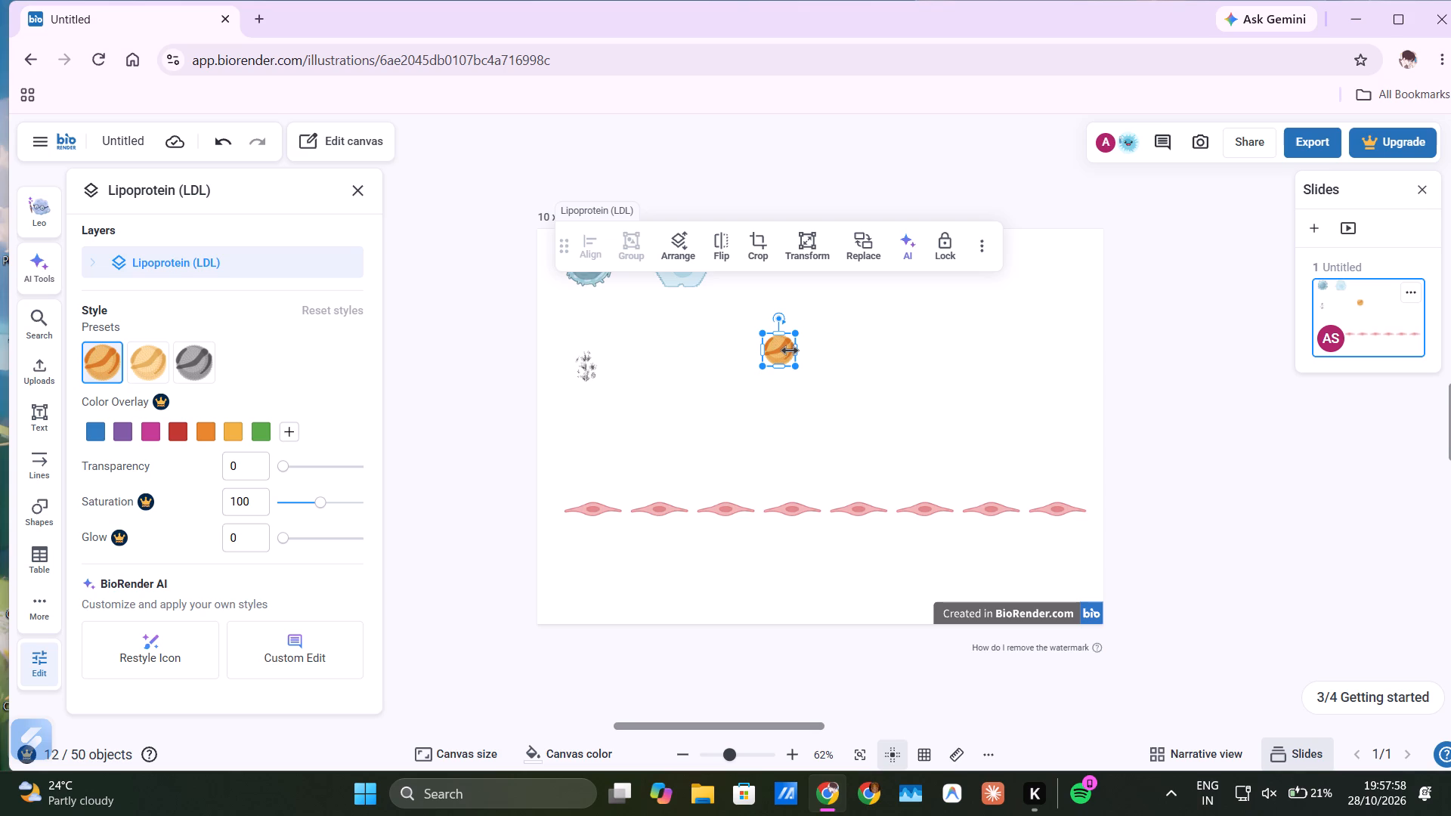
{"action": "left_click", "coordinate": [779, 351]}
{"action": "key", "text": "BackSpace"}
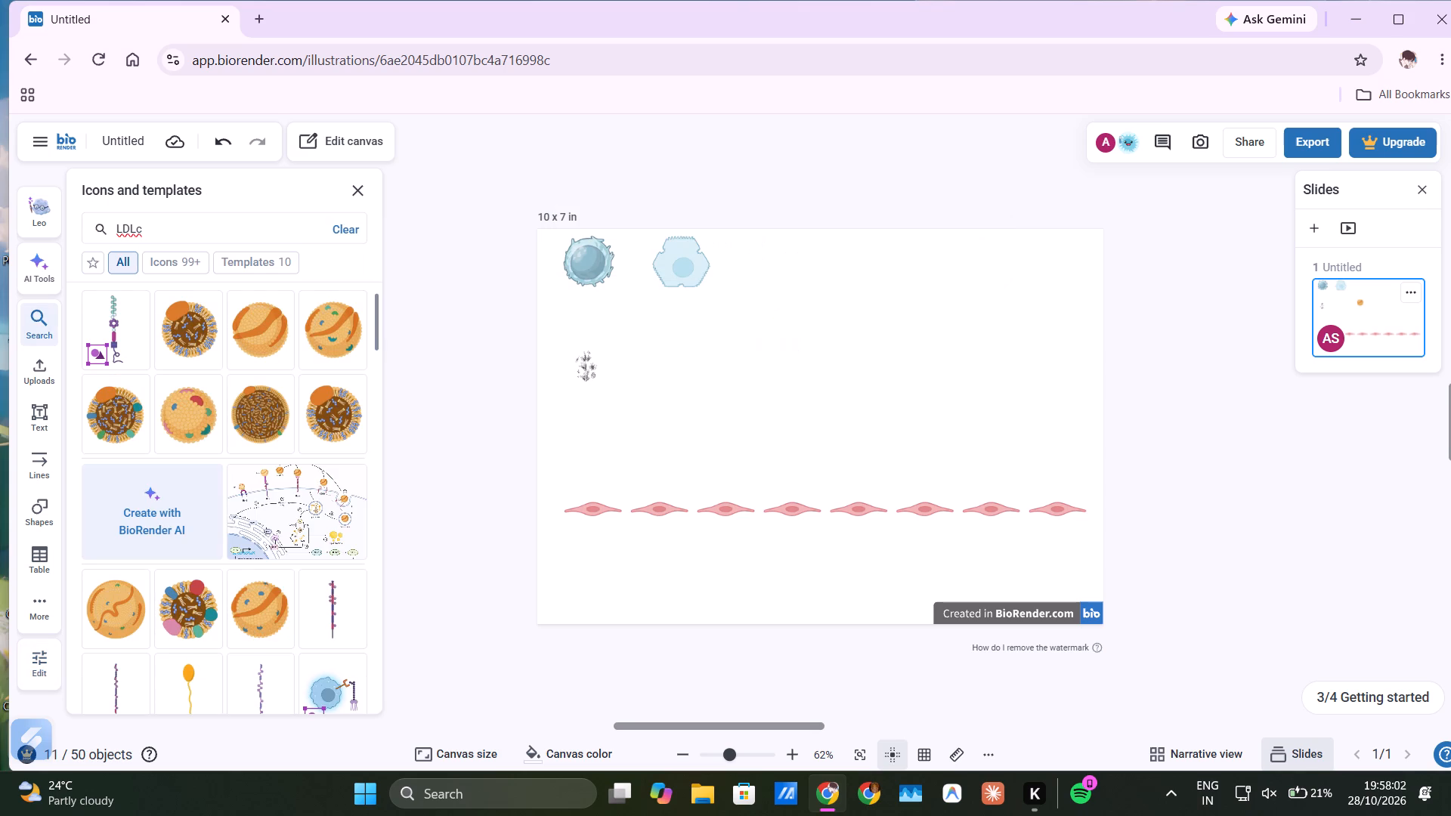
Capture a rectangular screenshot of the figure from the top cells through the endothelial row, excluding the watermark, and copy it in Snipping Tool.
{"action": "key", "text": "shift+super+s"}
{"action": "left_click_drag", "start_coordinate": [537, 229], "coordinate": [555, 242]}
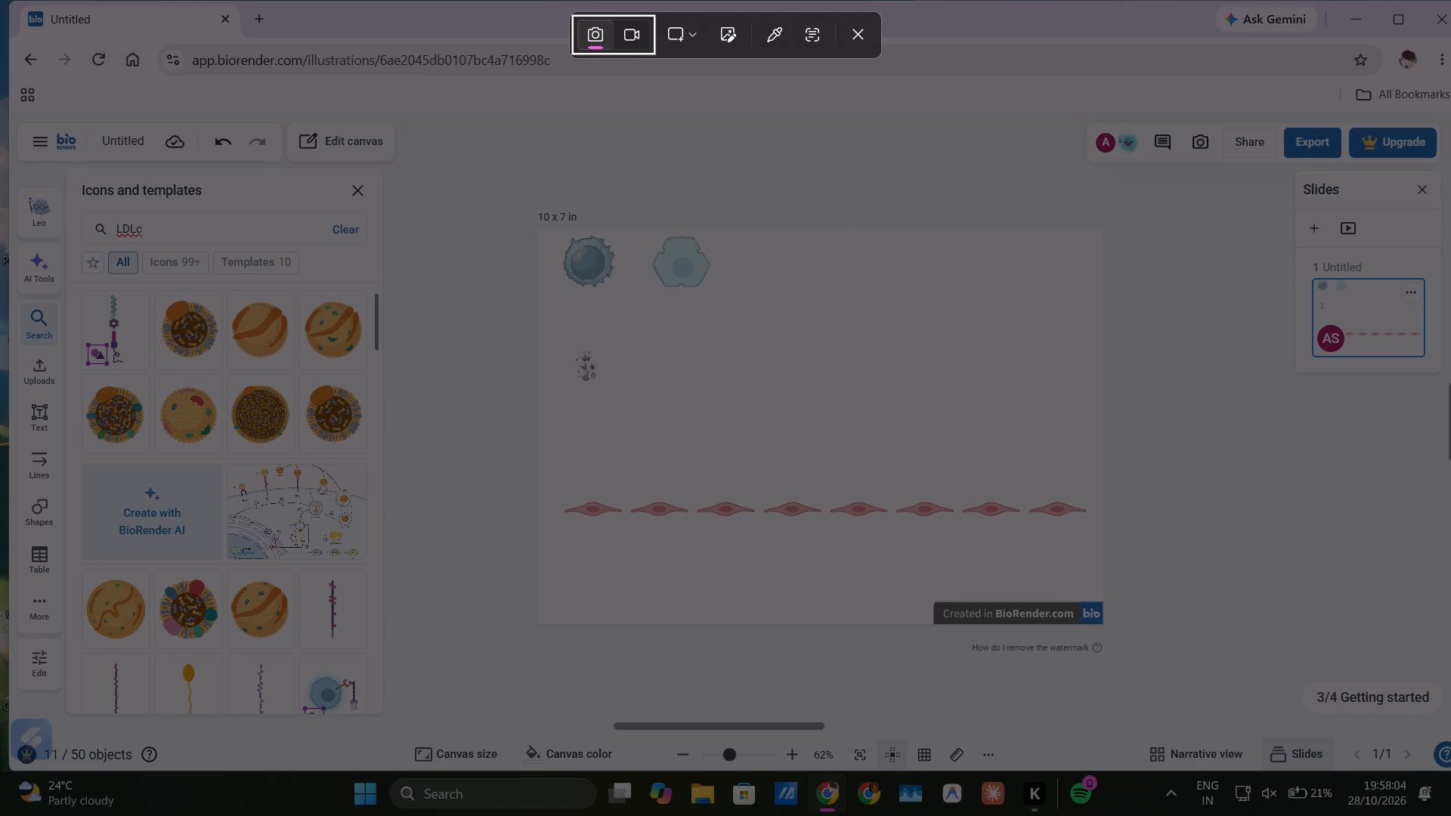
{"action": "left_click_drag", "start_coordinate": [555, 242], "coordinate": [1098, 562]}
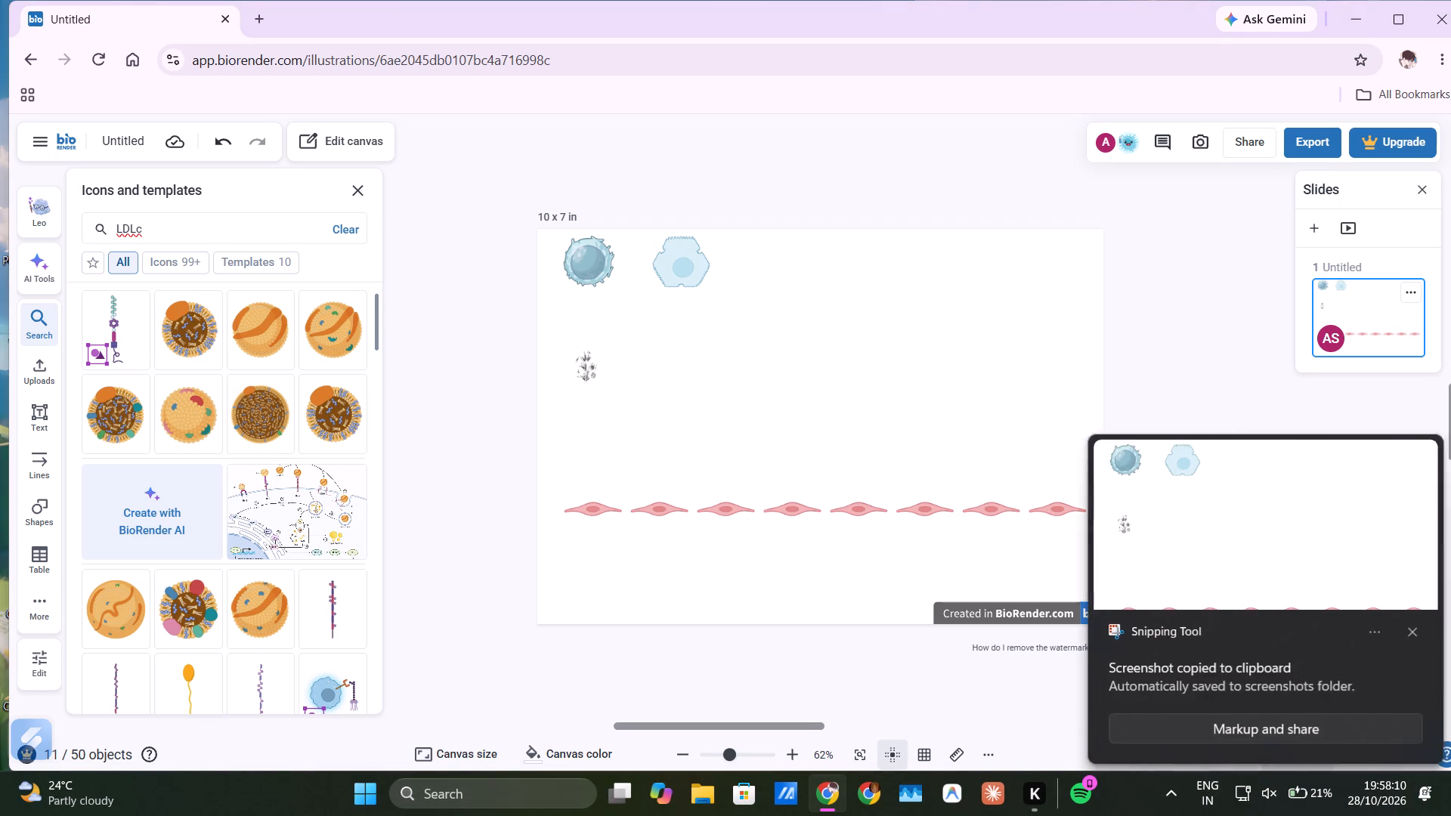
{"action": "left_click", "coordinate": [1304, 547]}
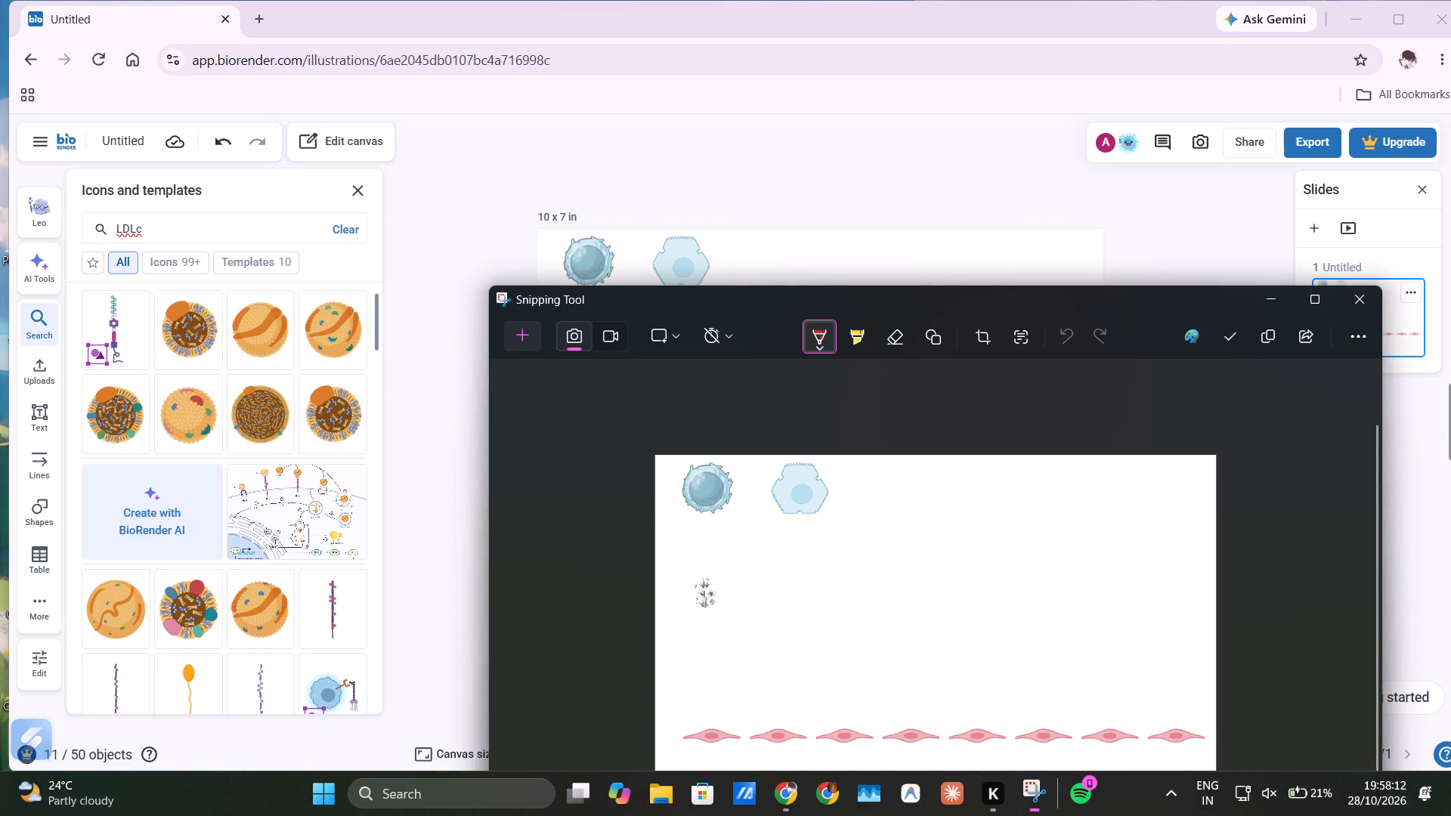
{"action": "left_click", "coordinate": [1275, 339]}
{"action": "left_click", "coordinate": [1341, 296]}
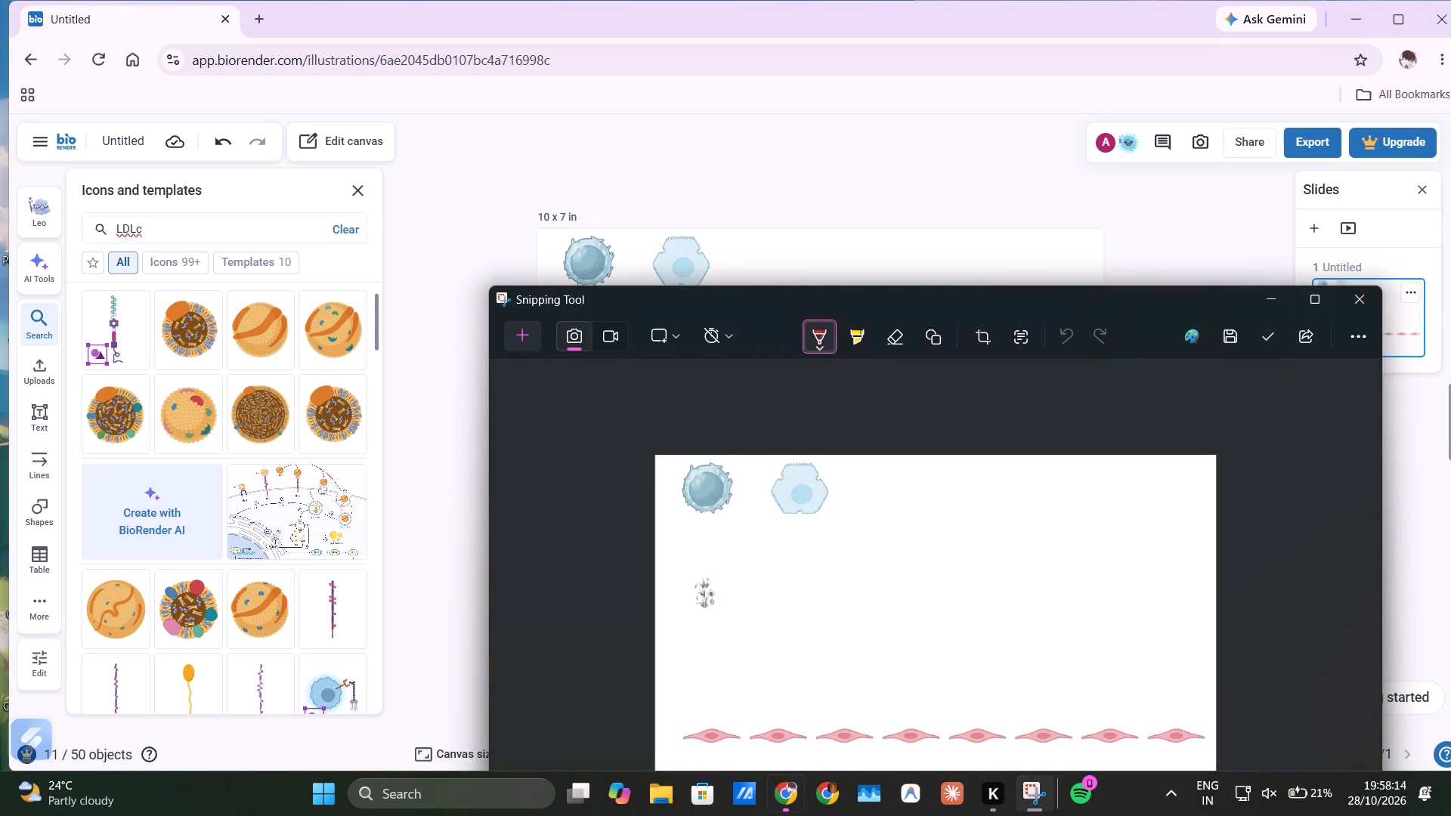
Search the web for "dps enhanced" in a new browser tab.
{"action": "left_click", "coordinate": [258, 16]}
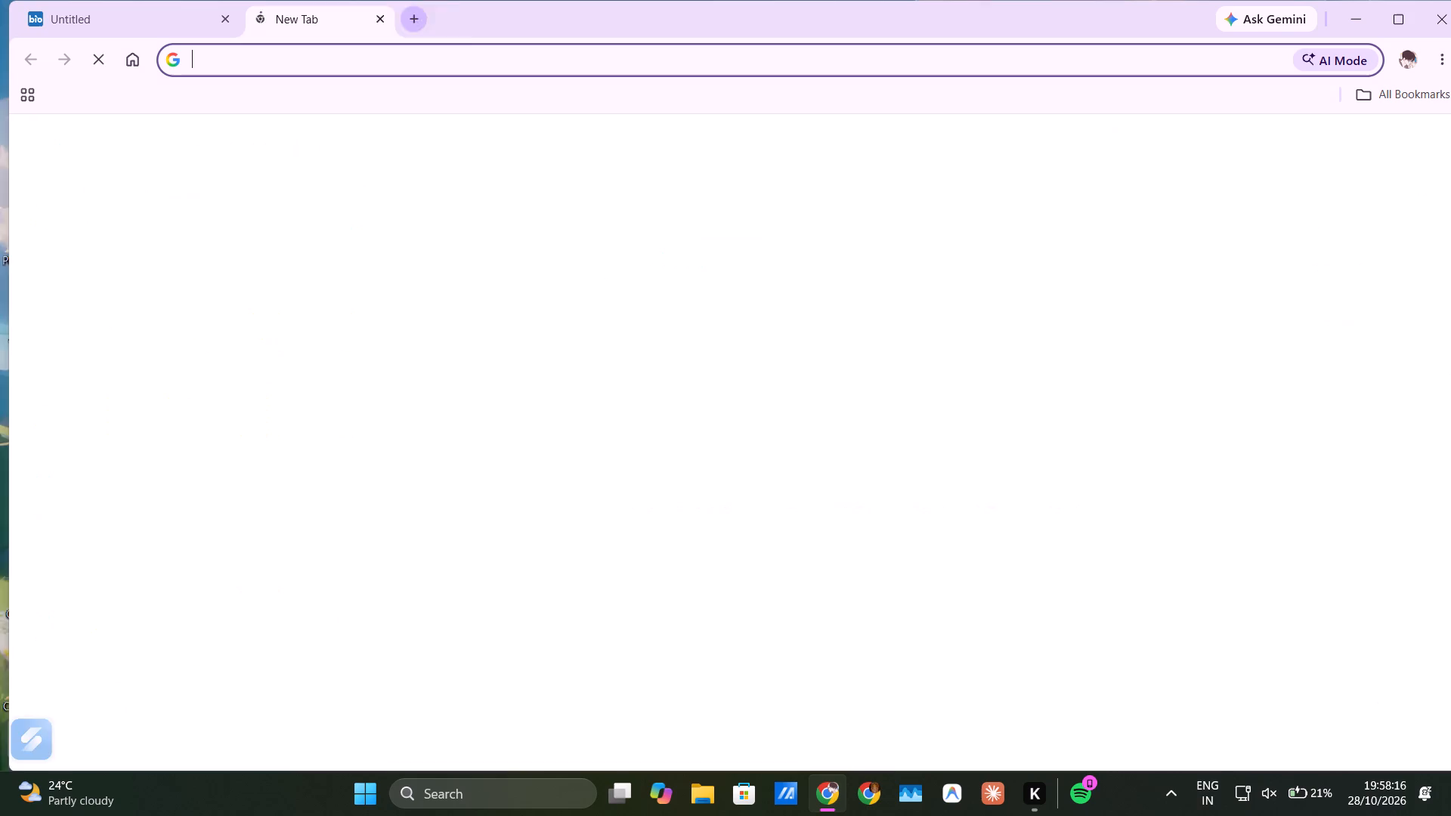
{"action": "left_click", "coordinate": [346, 66]}
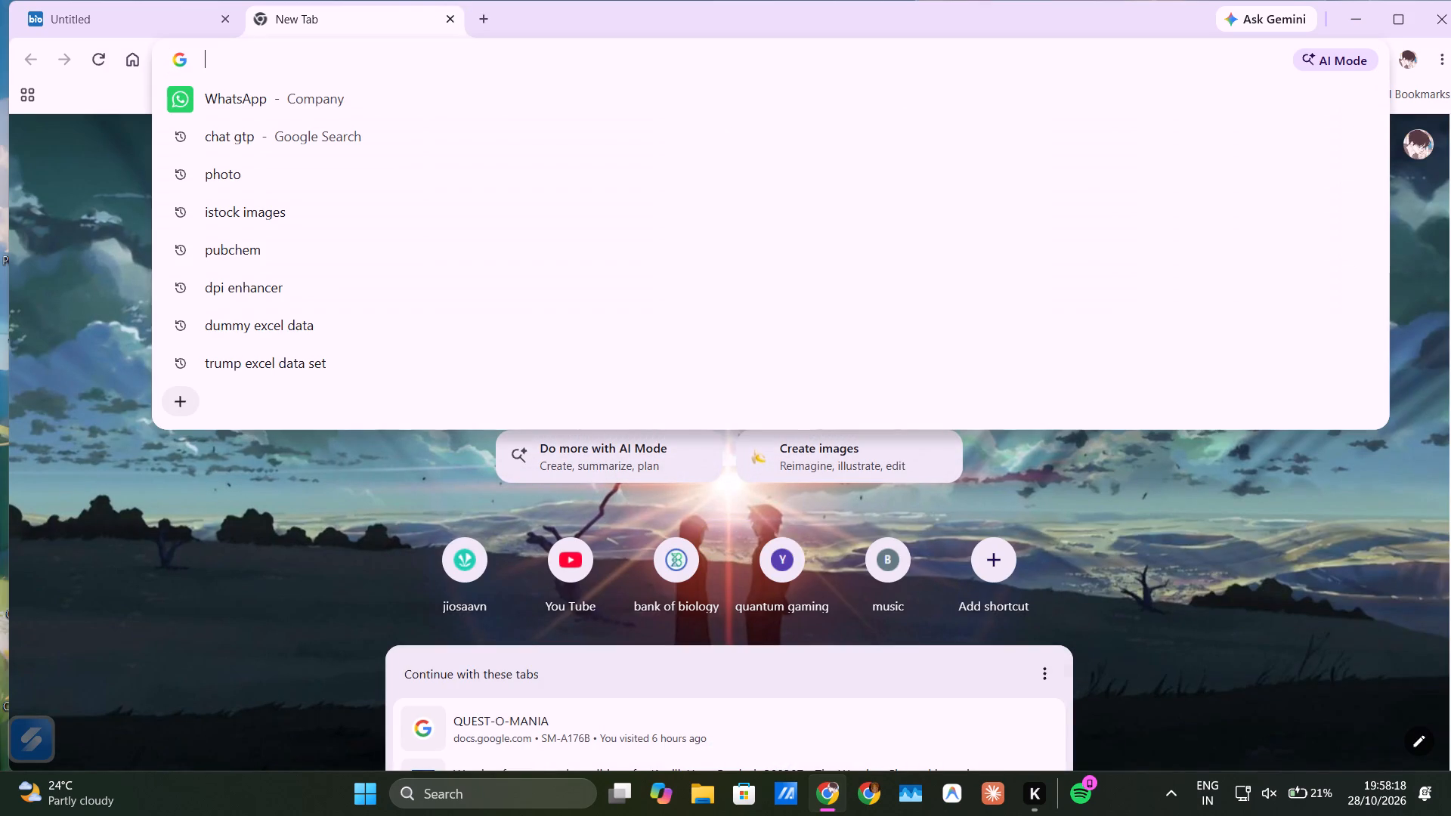
{"action": "type", "text": "dps"}
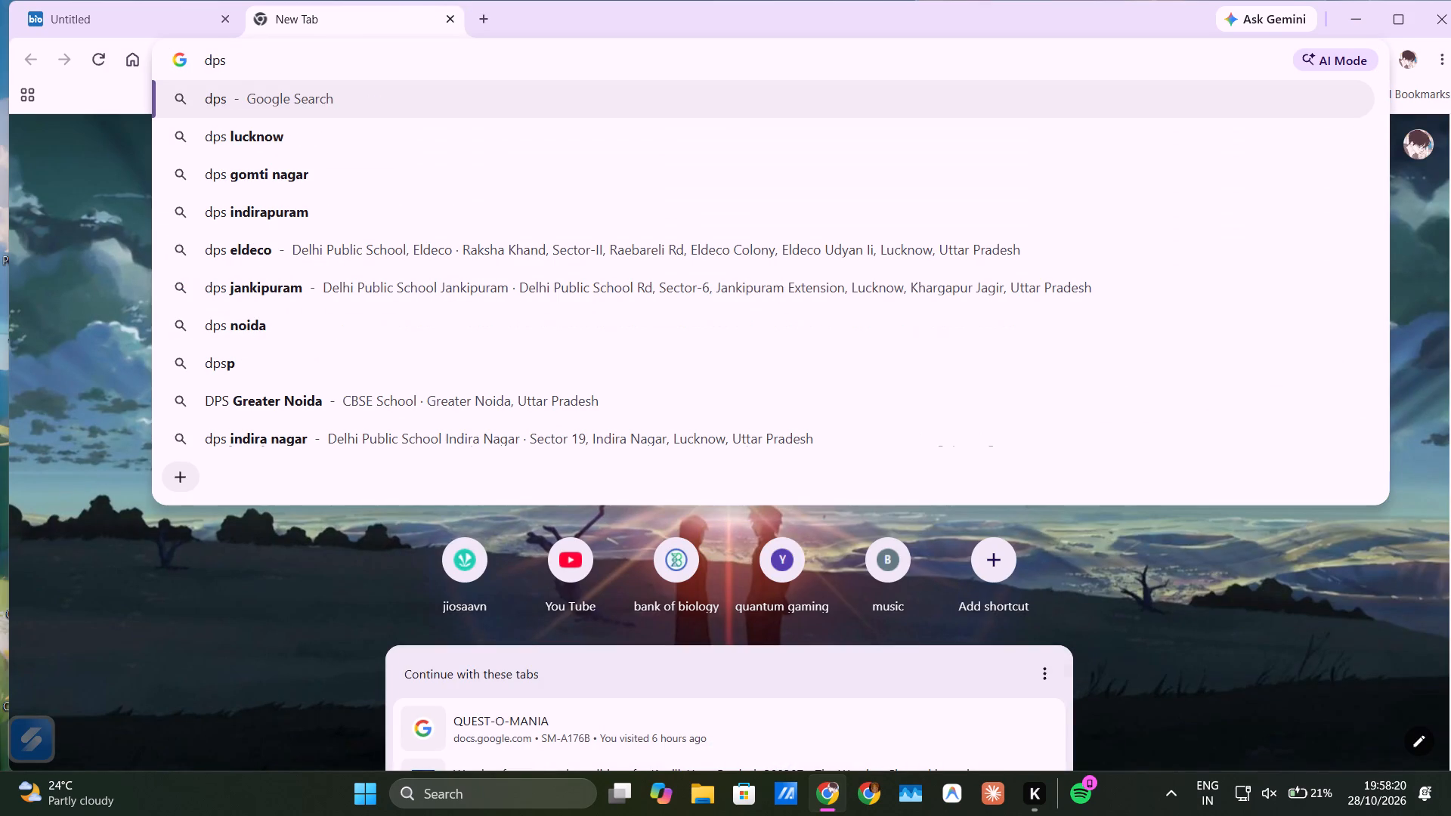
{"action": "key", "text": "space"}
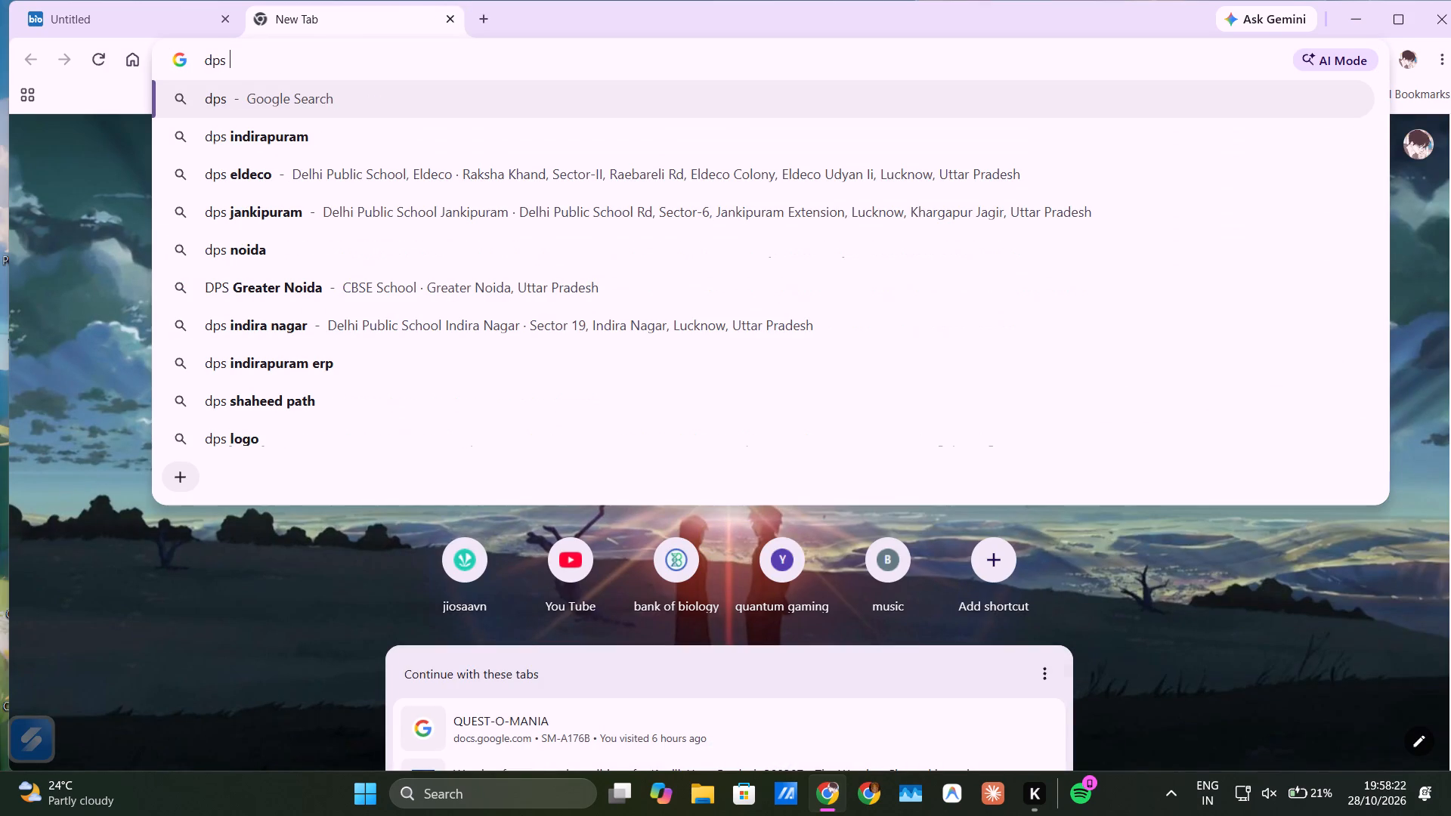
{"action": "type", "text": "en"}
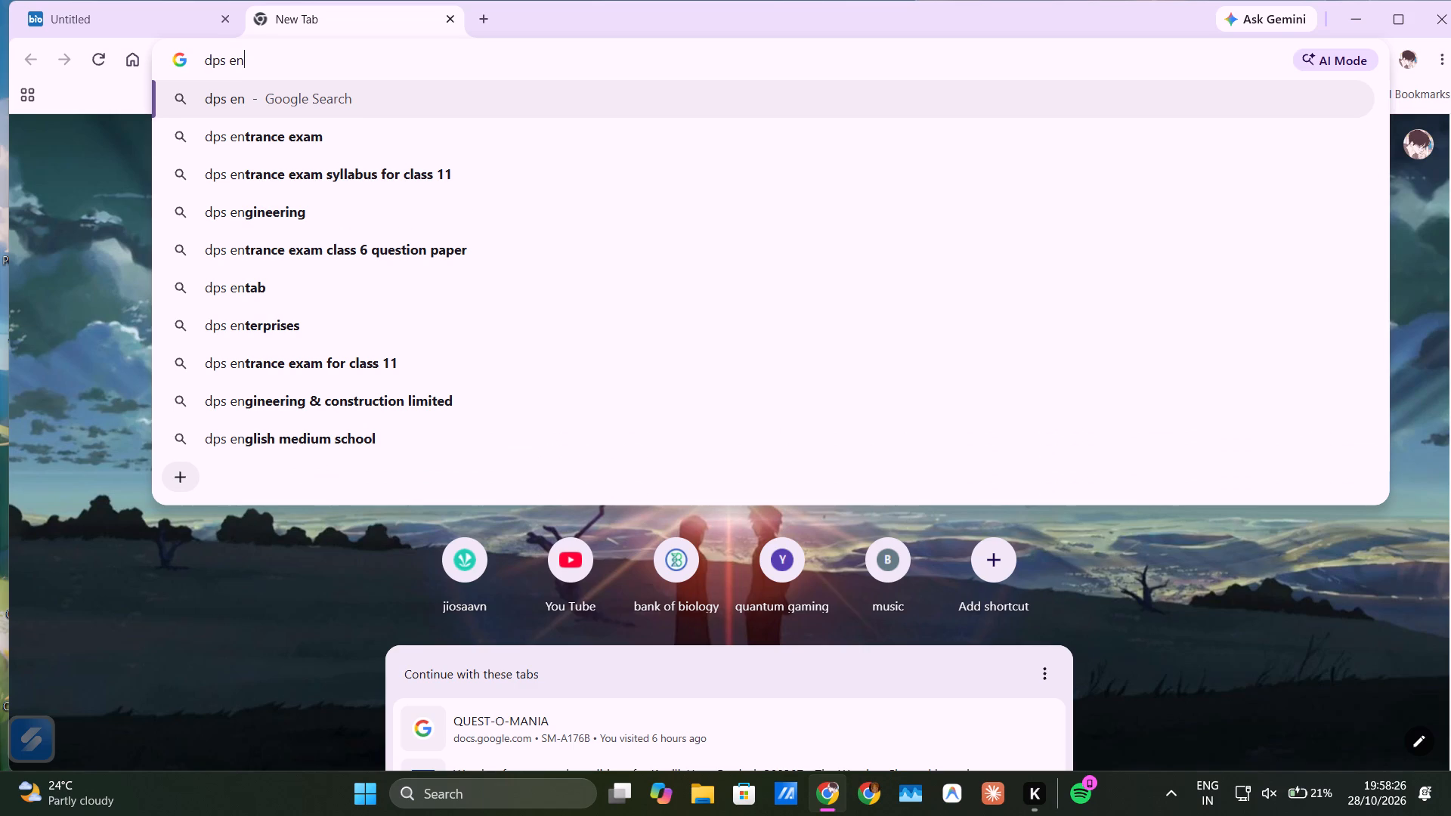
{"action": "key", "text": "BackSpace"}
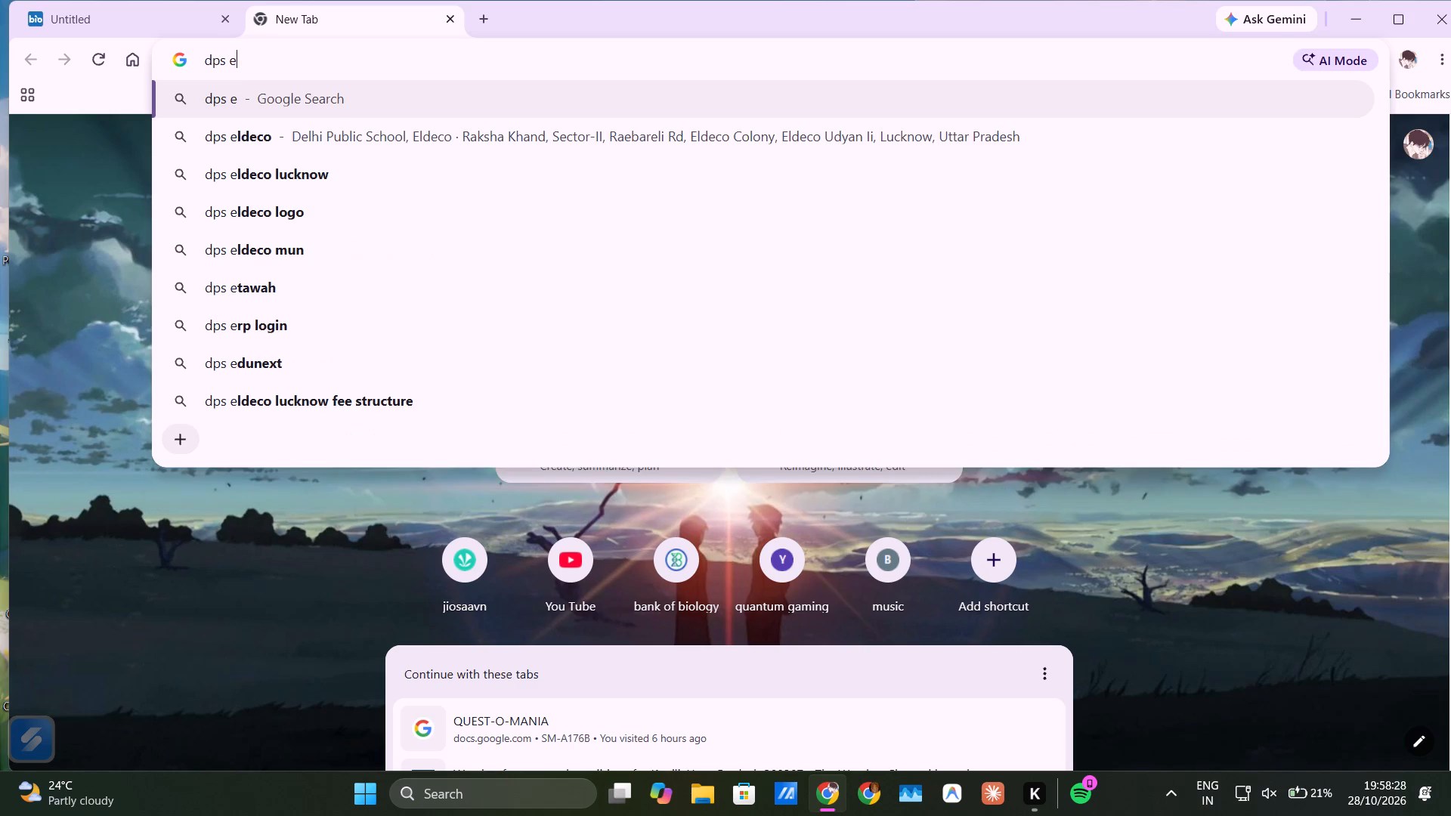
{"action": "key", "text": "h"}
{"action": "key", "text": "a"}
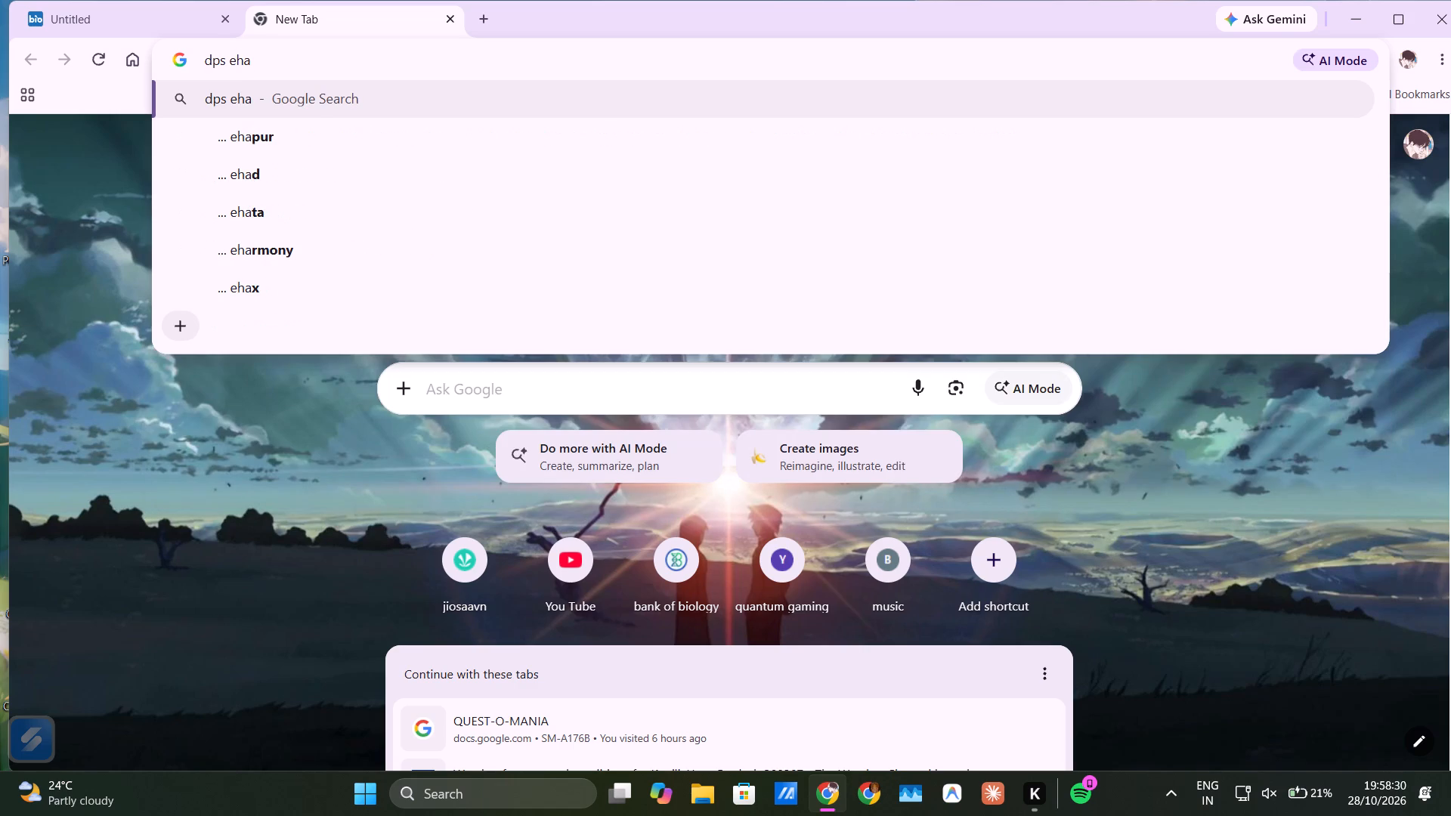
{"action": "type", "text": "nc"}
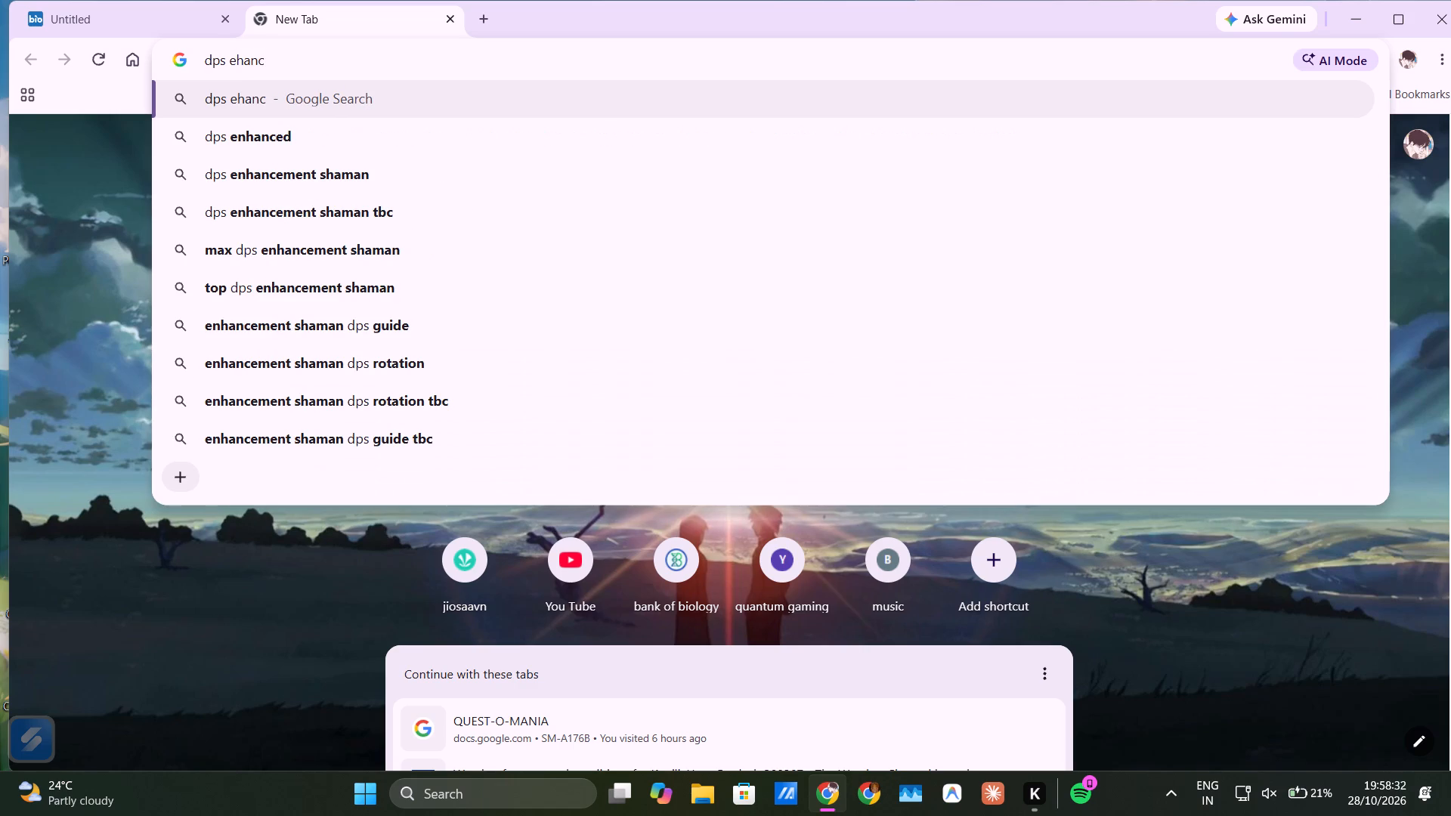
{"action": "left_click", "coordinate": [246, 146]}
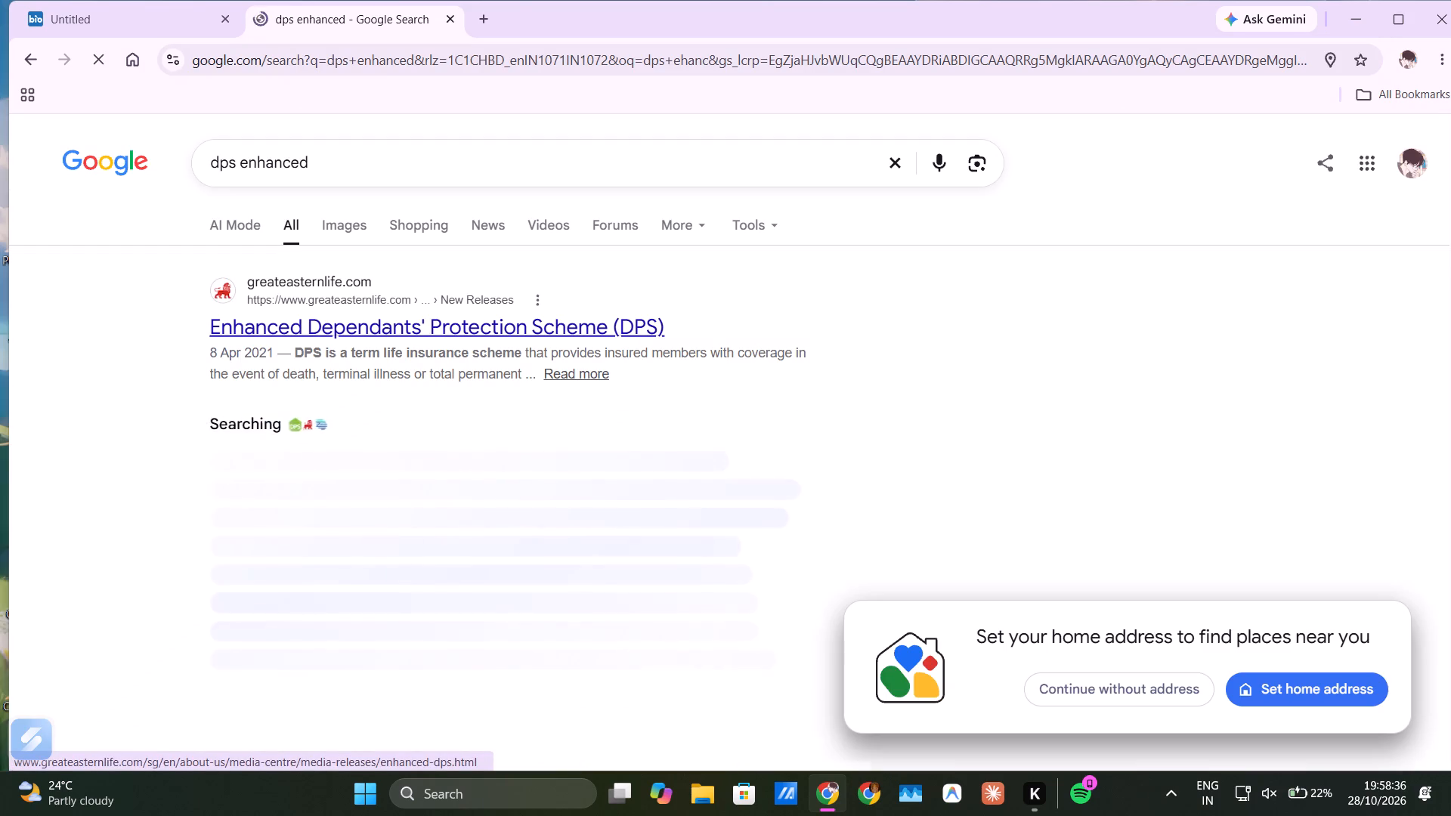
Look at the Enhanced Dependants' Protection Scheme (DPS) result and return to the search results.
{"action": "left_click", "coordinate": [339, 317]}
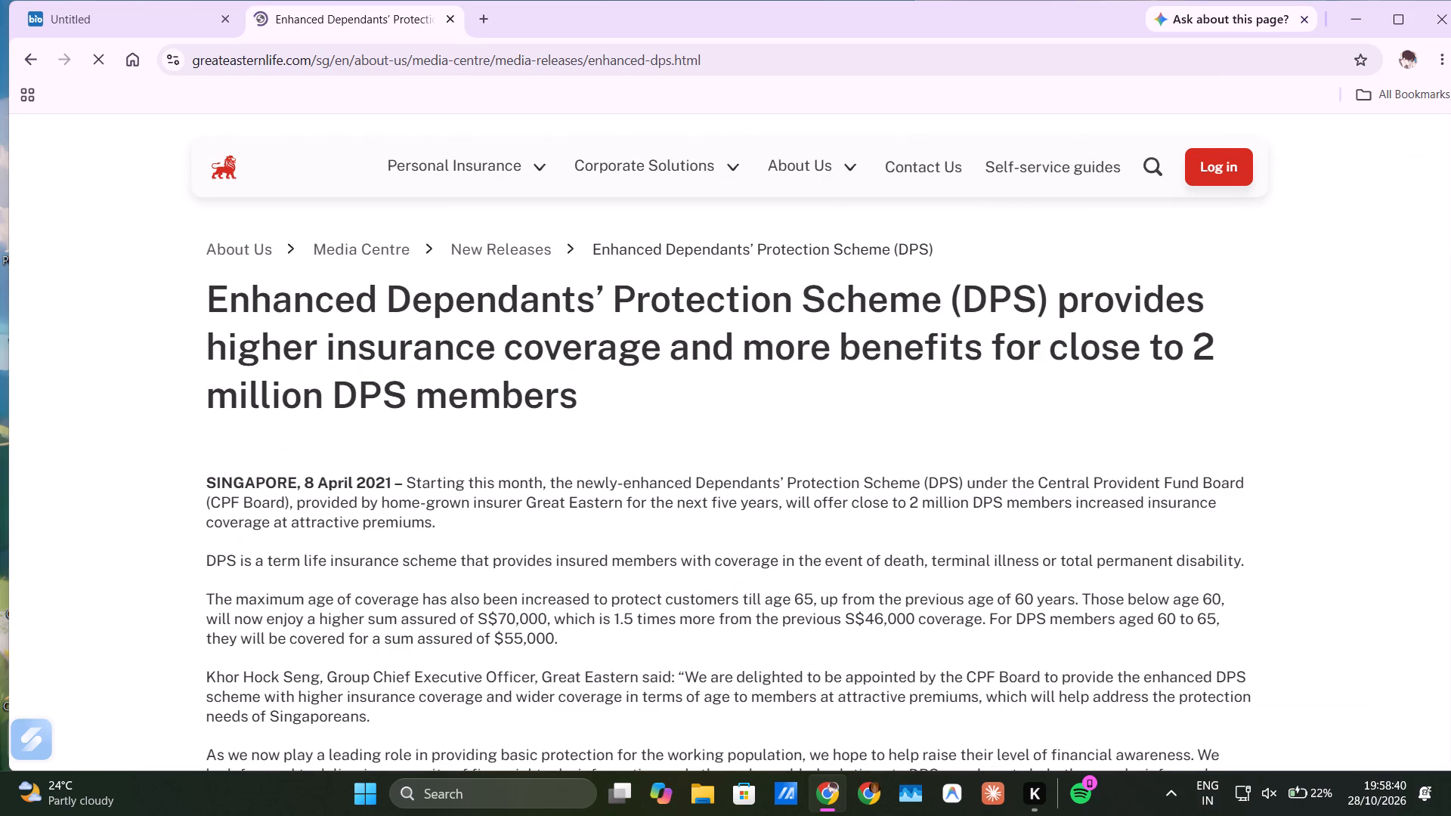
{"action": "left_click", "coordinate": [29, 57]}
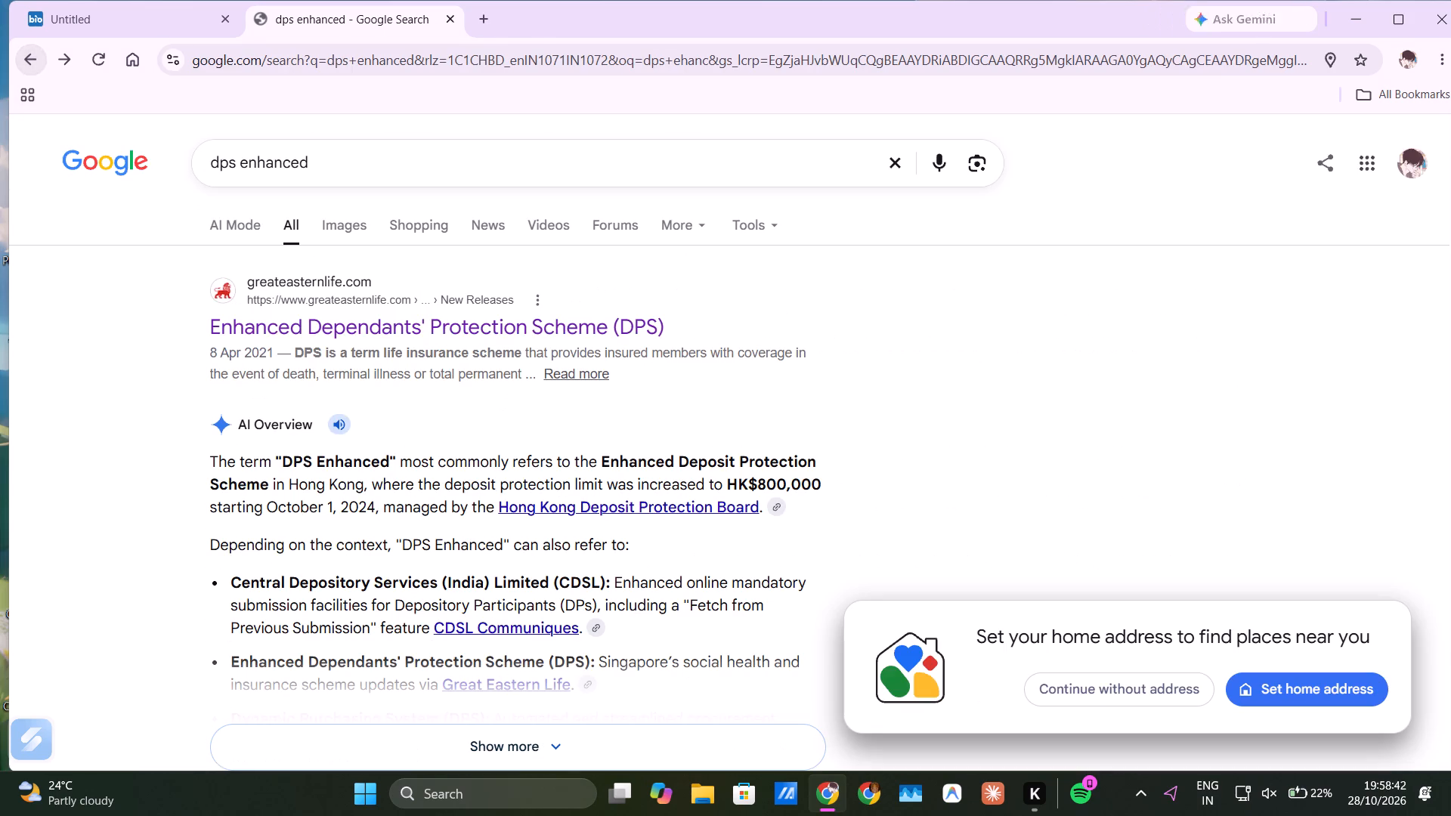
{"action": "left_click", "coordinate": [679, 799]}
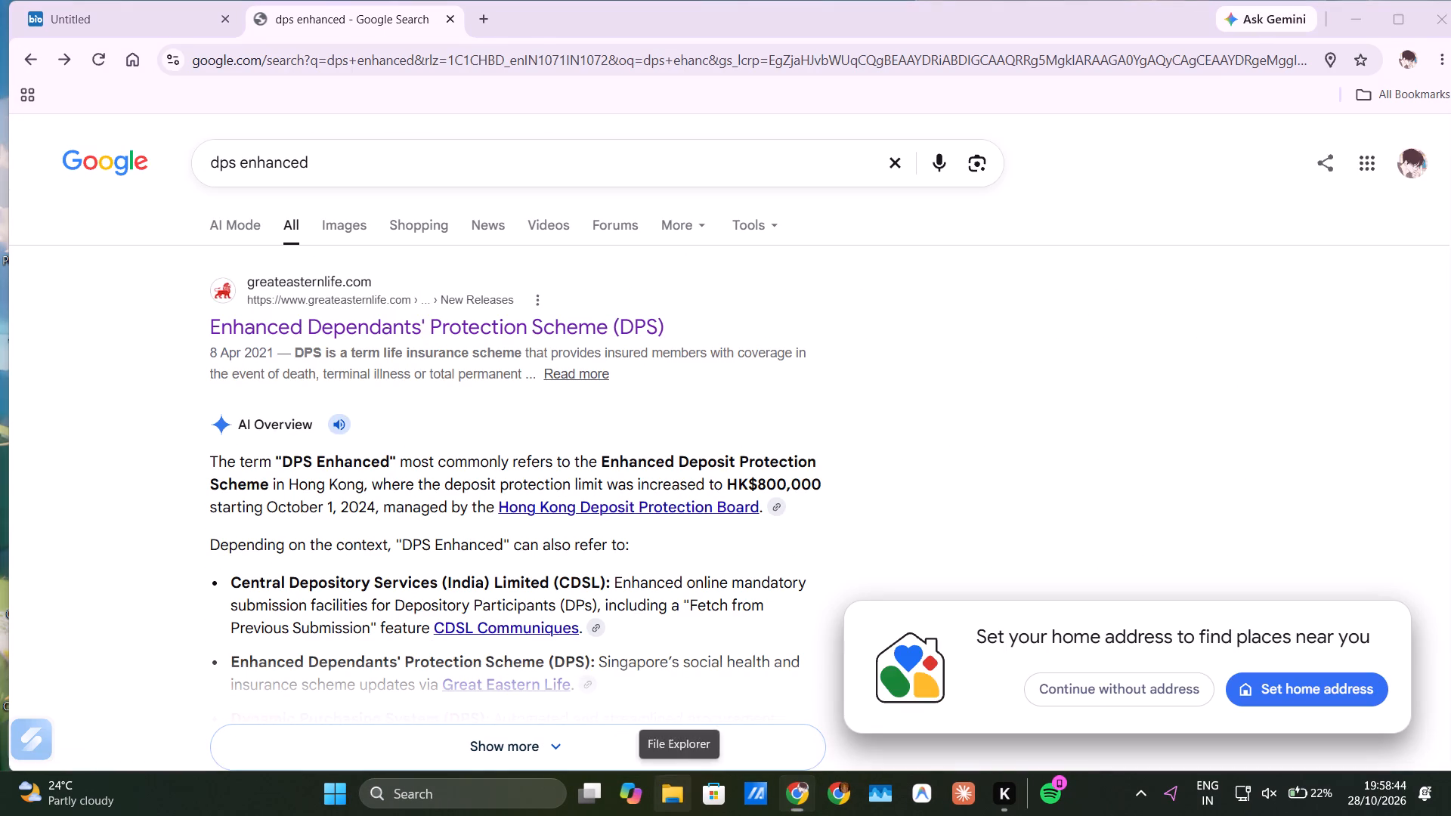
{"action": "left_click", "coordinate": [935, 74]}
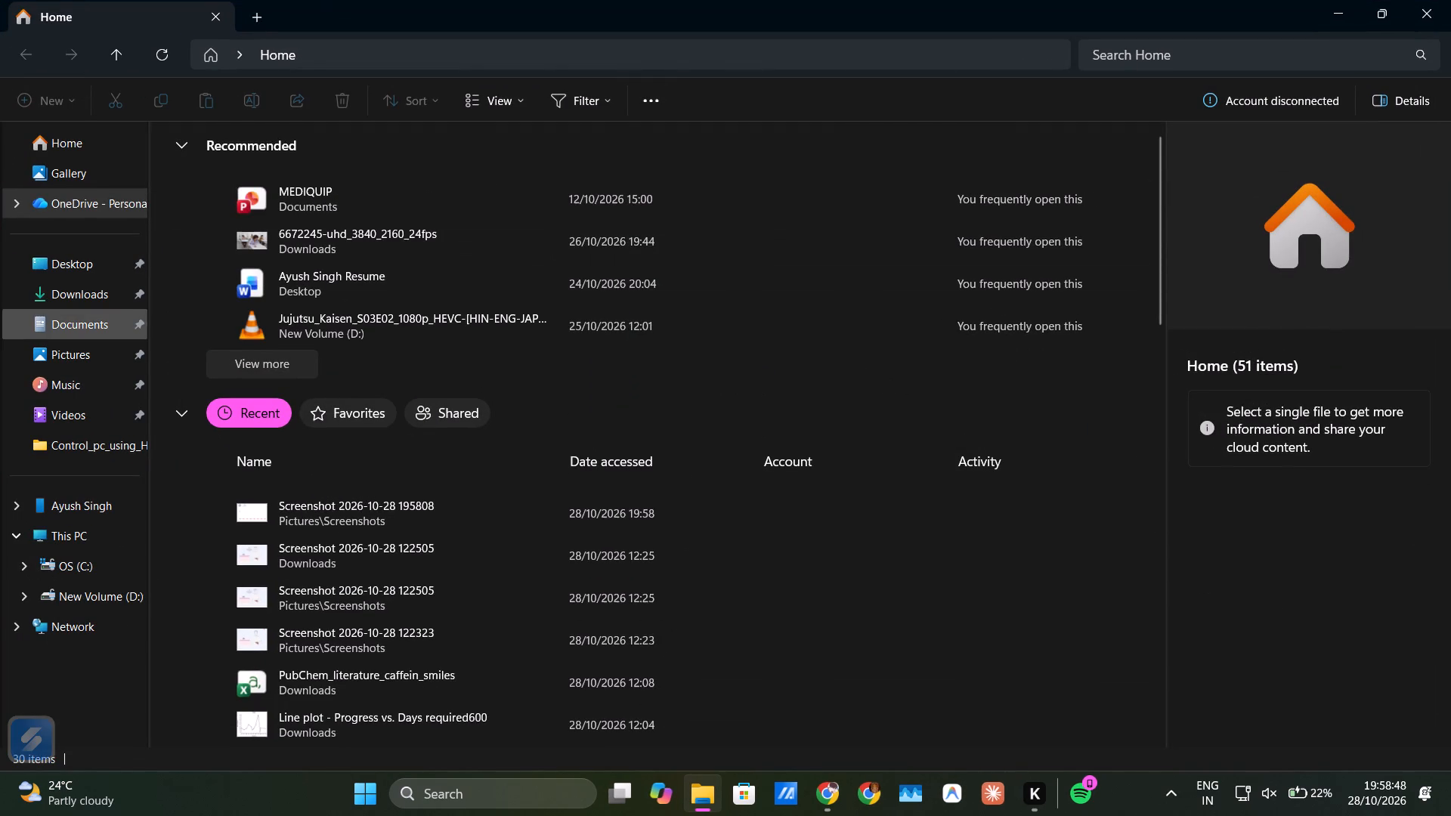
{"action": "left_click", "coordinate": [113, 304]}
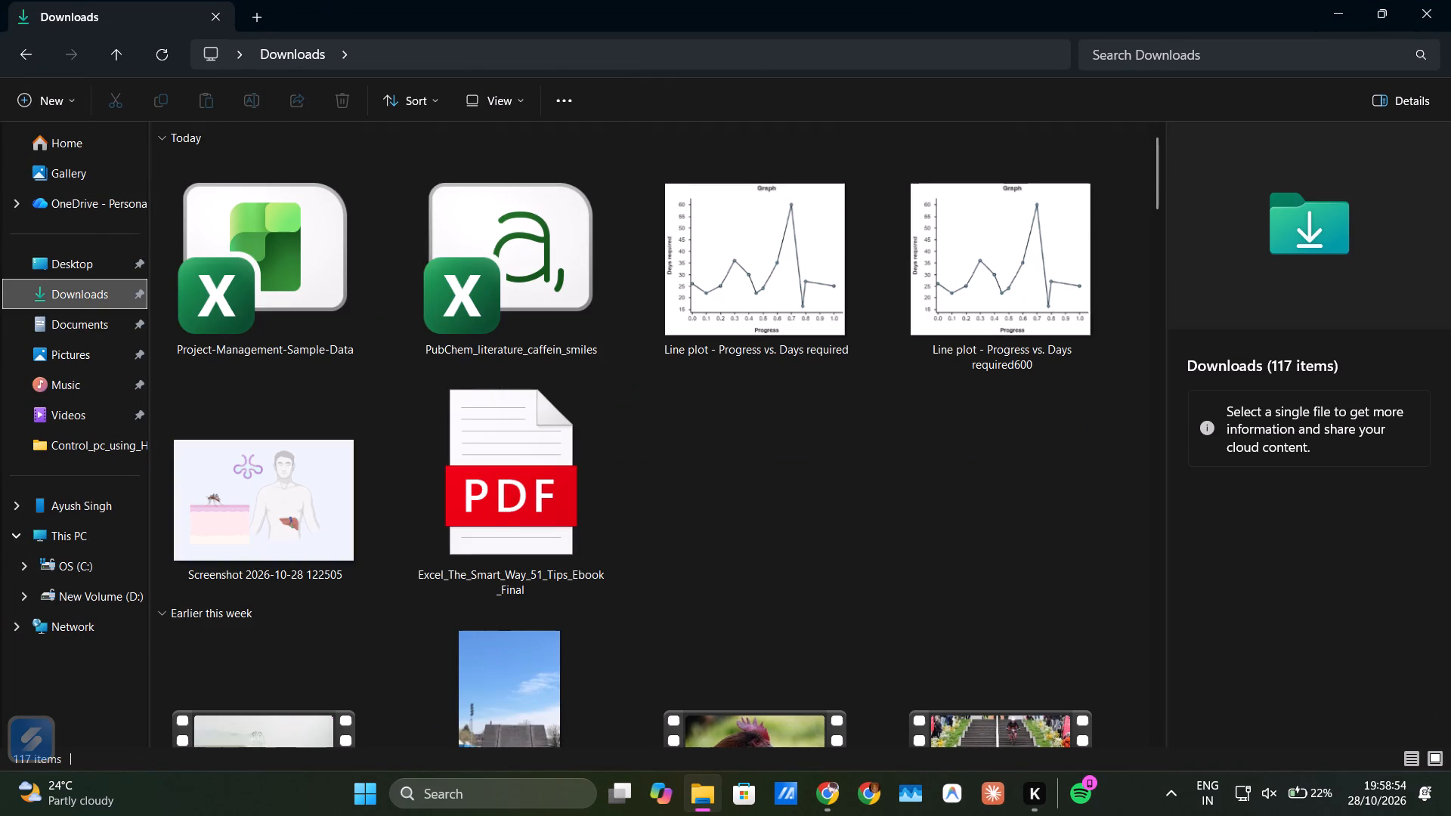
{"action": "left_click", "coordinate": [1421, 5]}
Switch to PowerPoint and create a new blank presentation.
{"action": "left_click", "coordinate": [483, 799]}
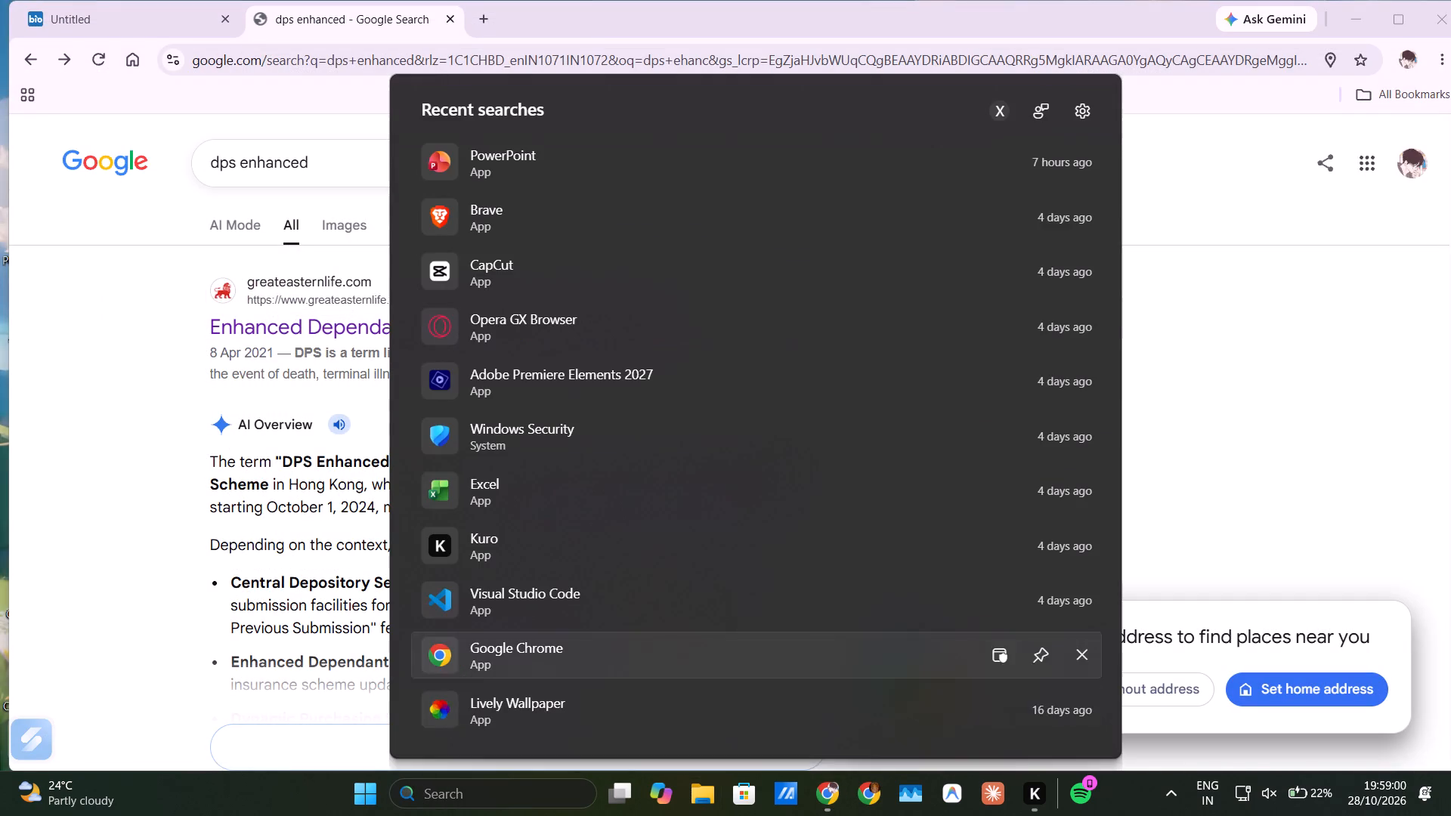
{"action": "left_click", "coordinate": [493, 161]}
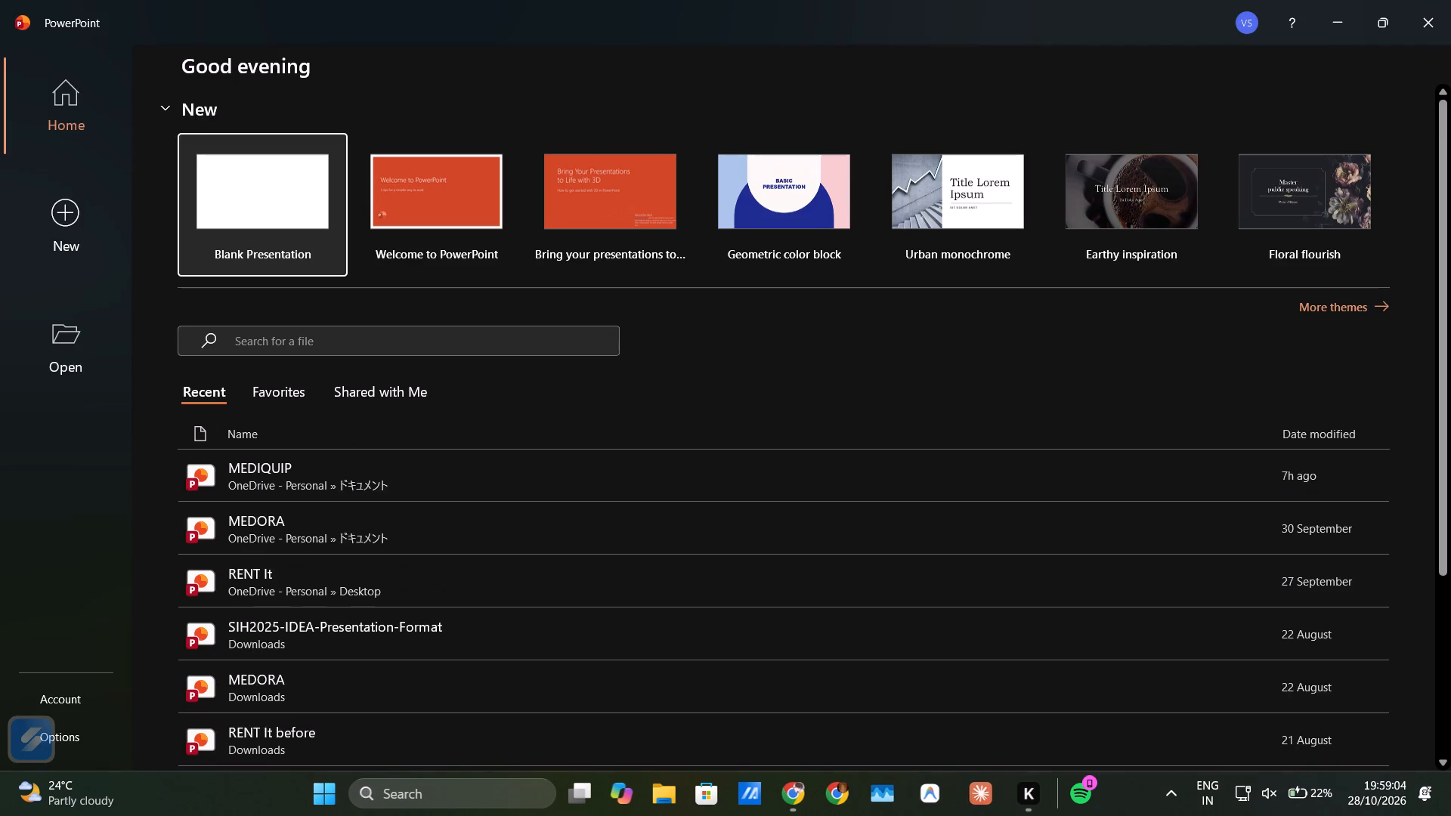
{"action": "left_click", "coordinate": [278, 193]}
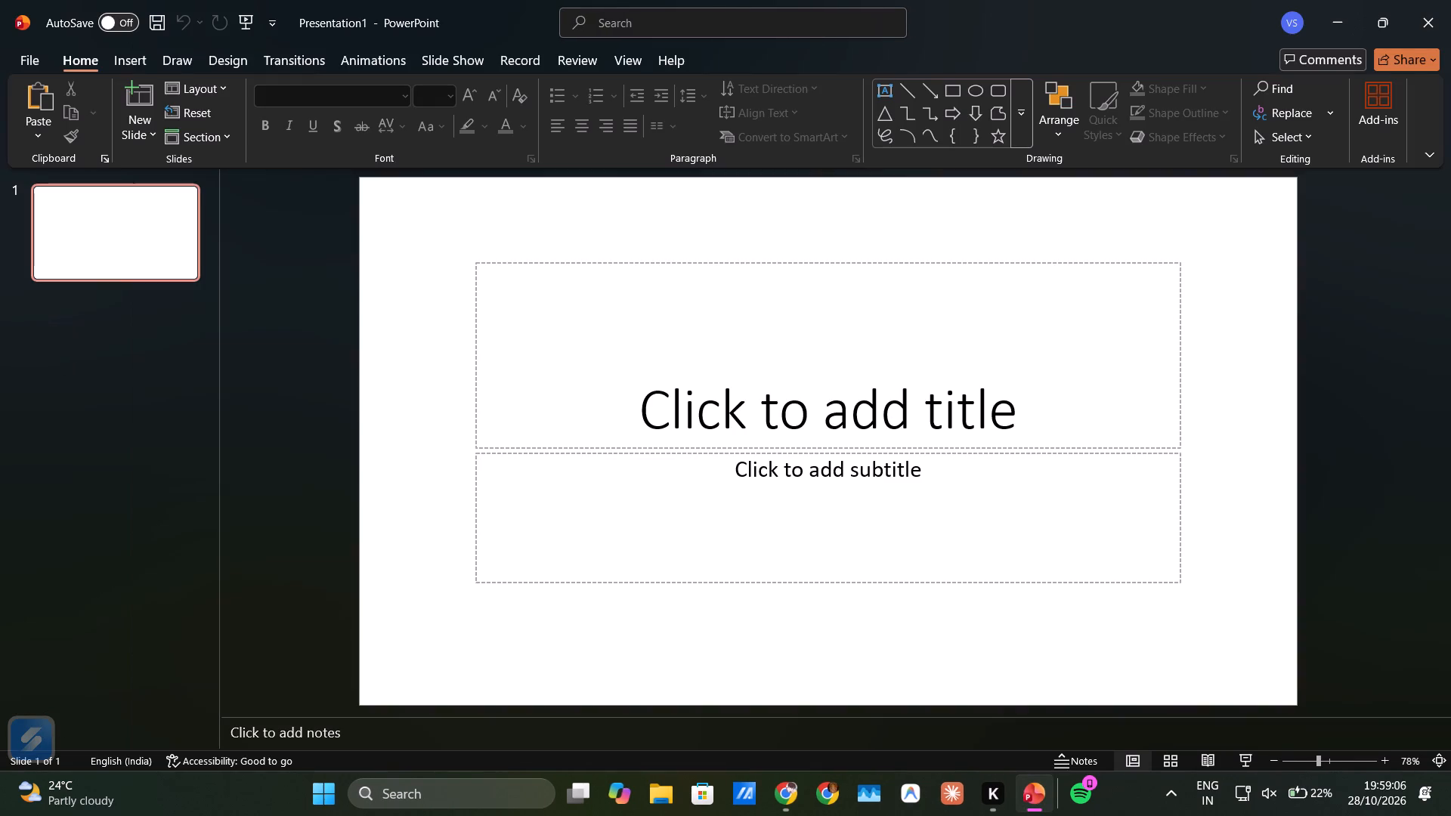
Delete the title and subtitle placeholders so the first slide is empty.
{"action": "left_click", "coordinate": [479, 271]}
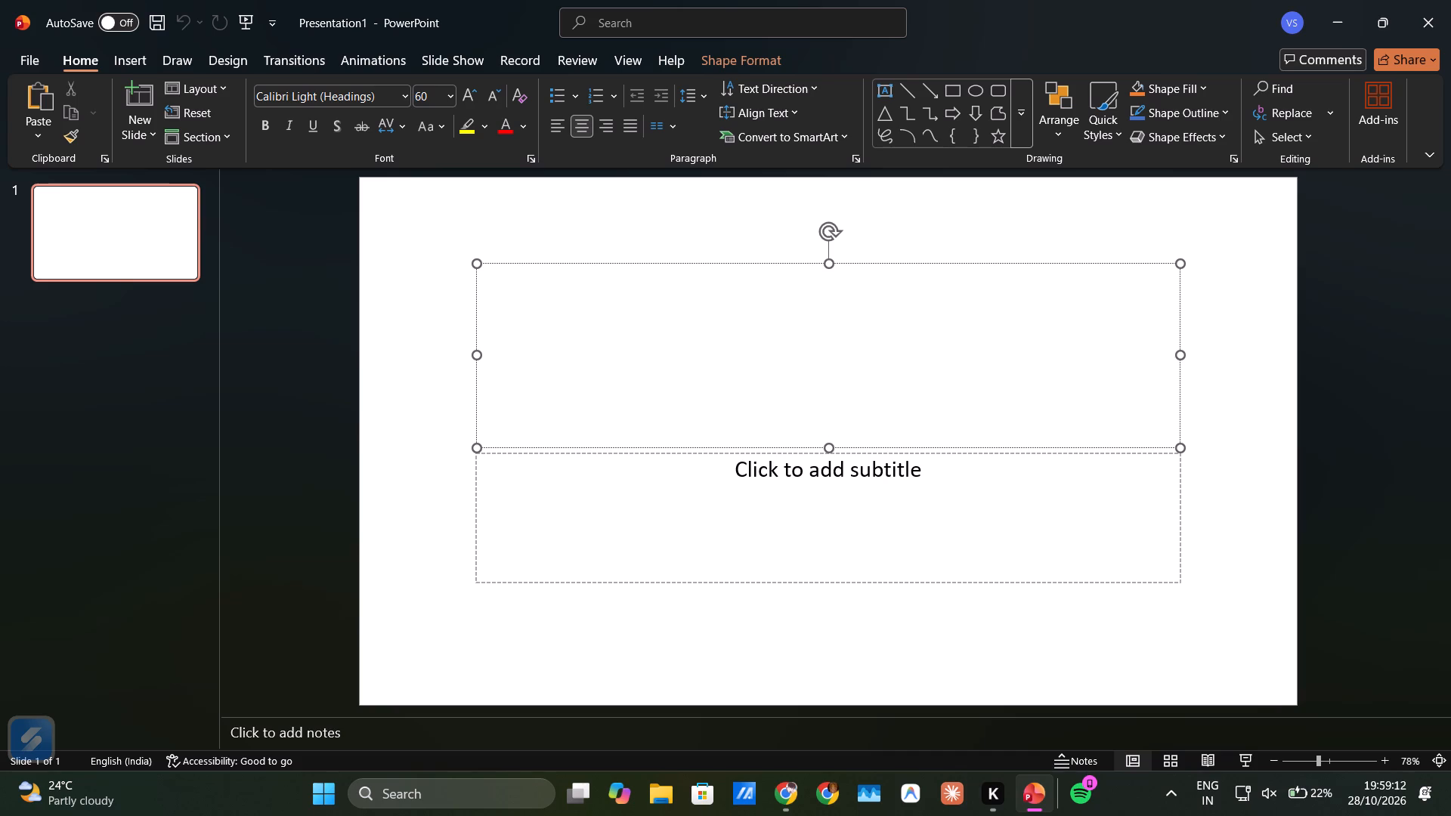
{"action": "left_click", "coordinate": [818, 263]}
{"action": "key", "text": "BackSpace"}
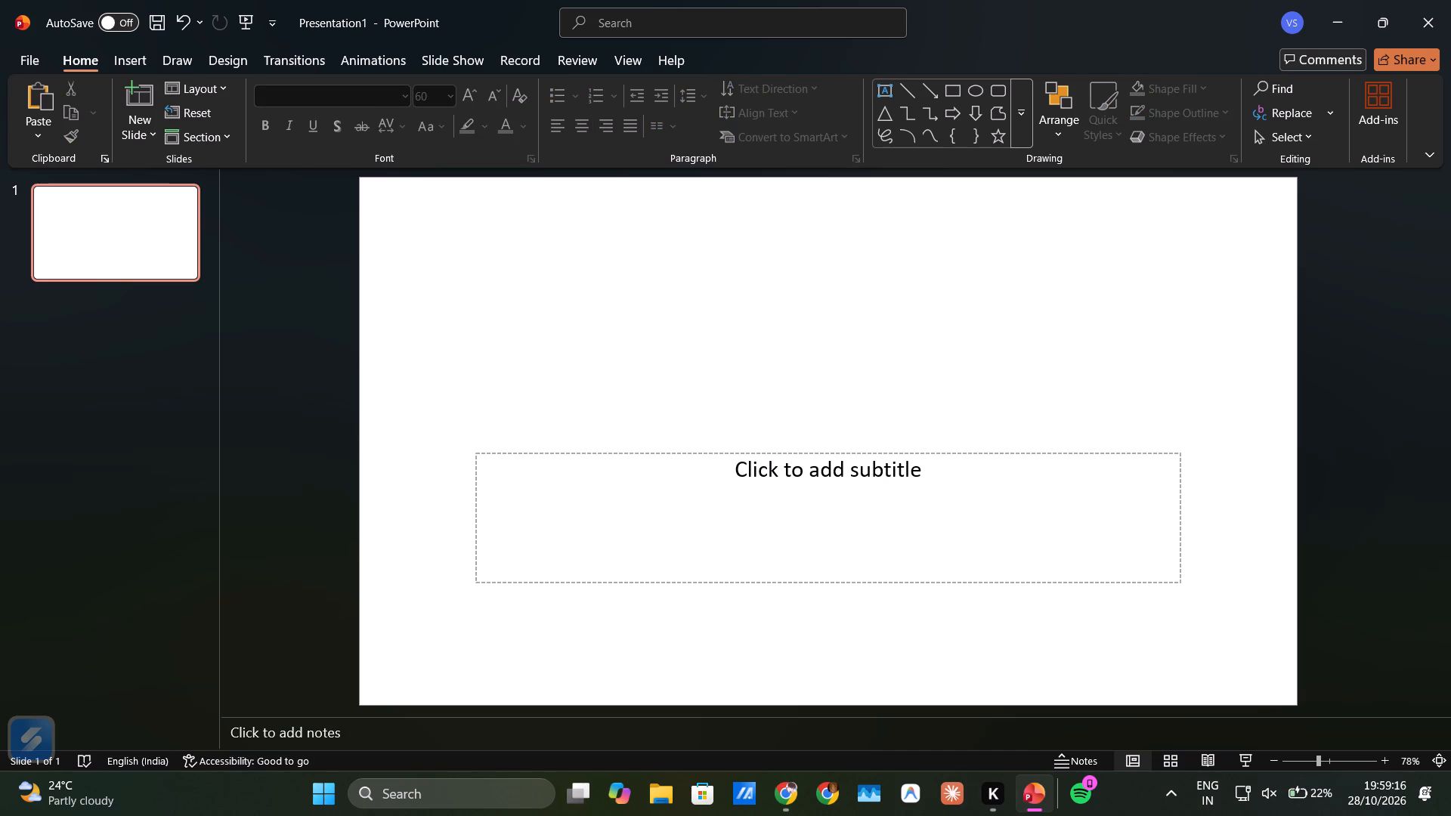
{"action": "left_click", "coordinate": [633, 452]}
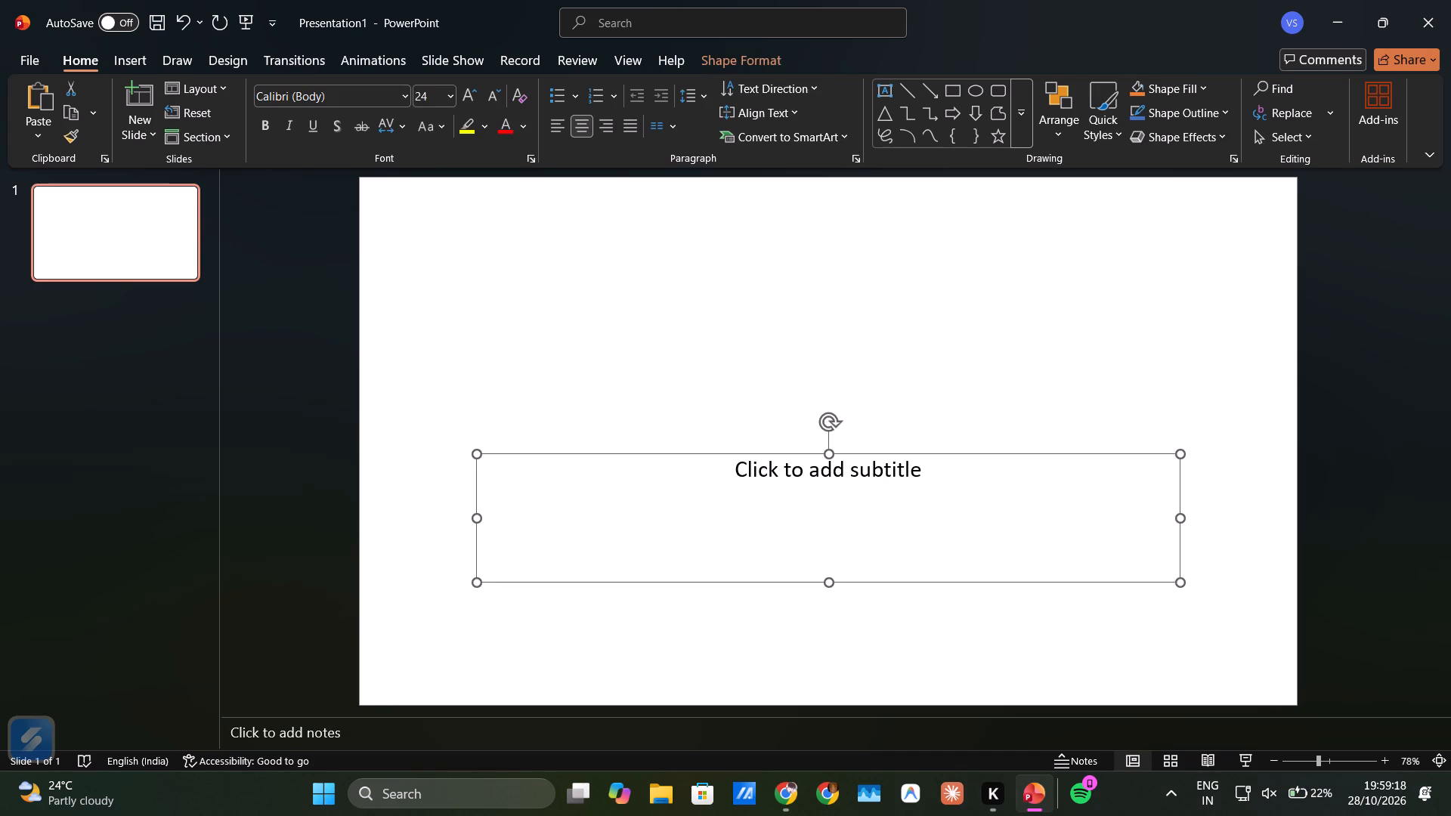
{"action": "key", "text": "BackSpace"}
{"action": "left_click", "coordinate": [535, 311]}
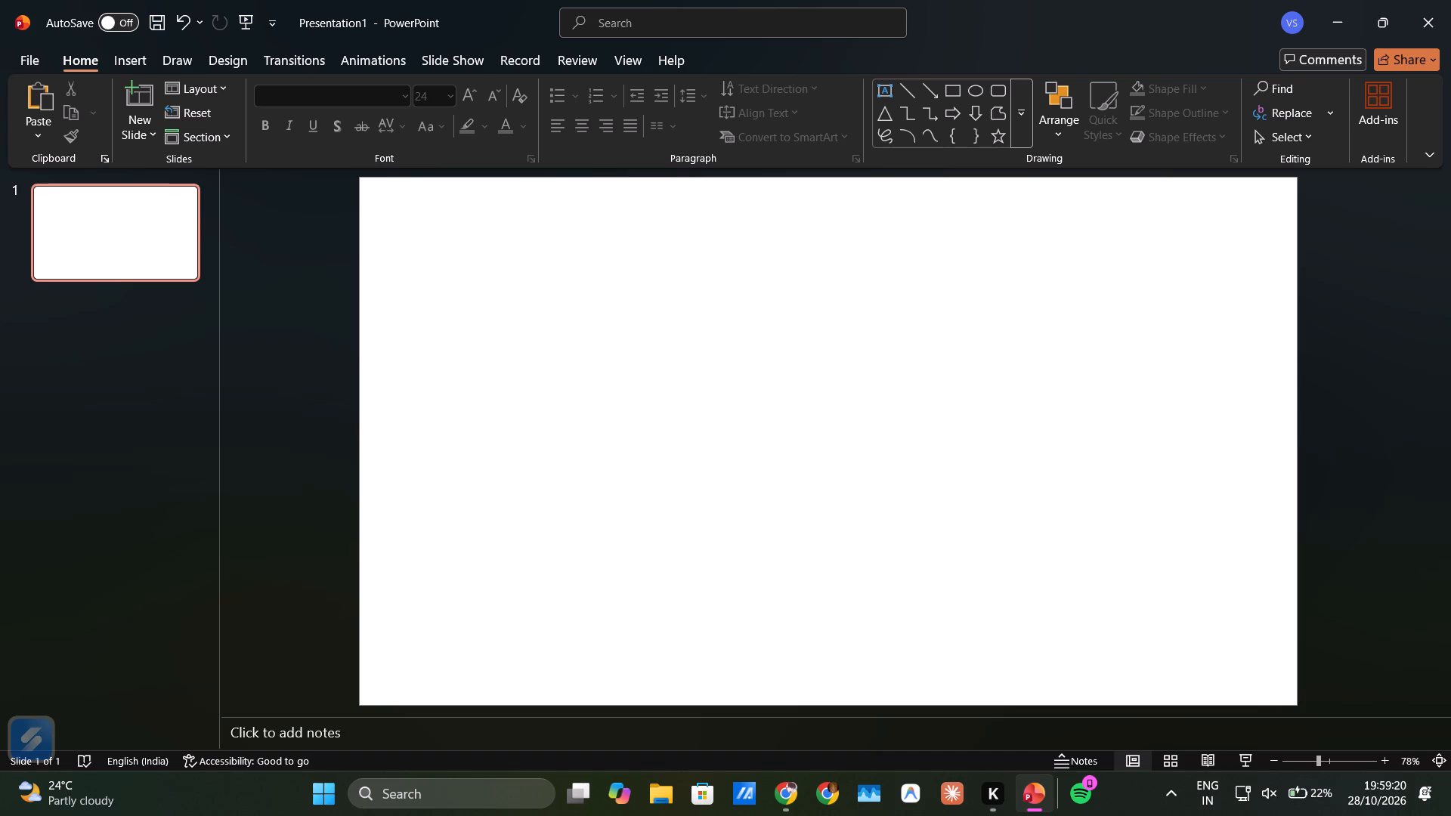
Paste the copied figure screenshot onto the slide and enlarge it from the slide's left edge to about 13.43 by 7.98 inches.
{"action": "key", "text": "ctrl+v"}
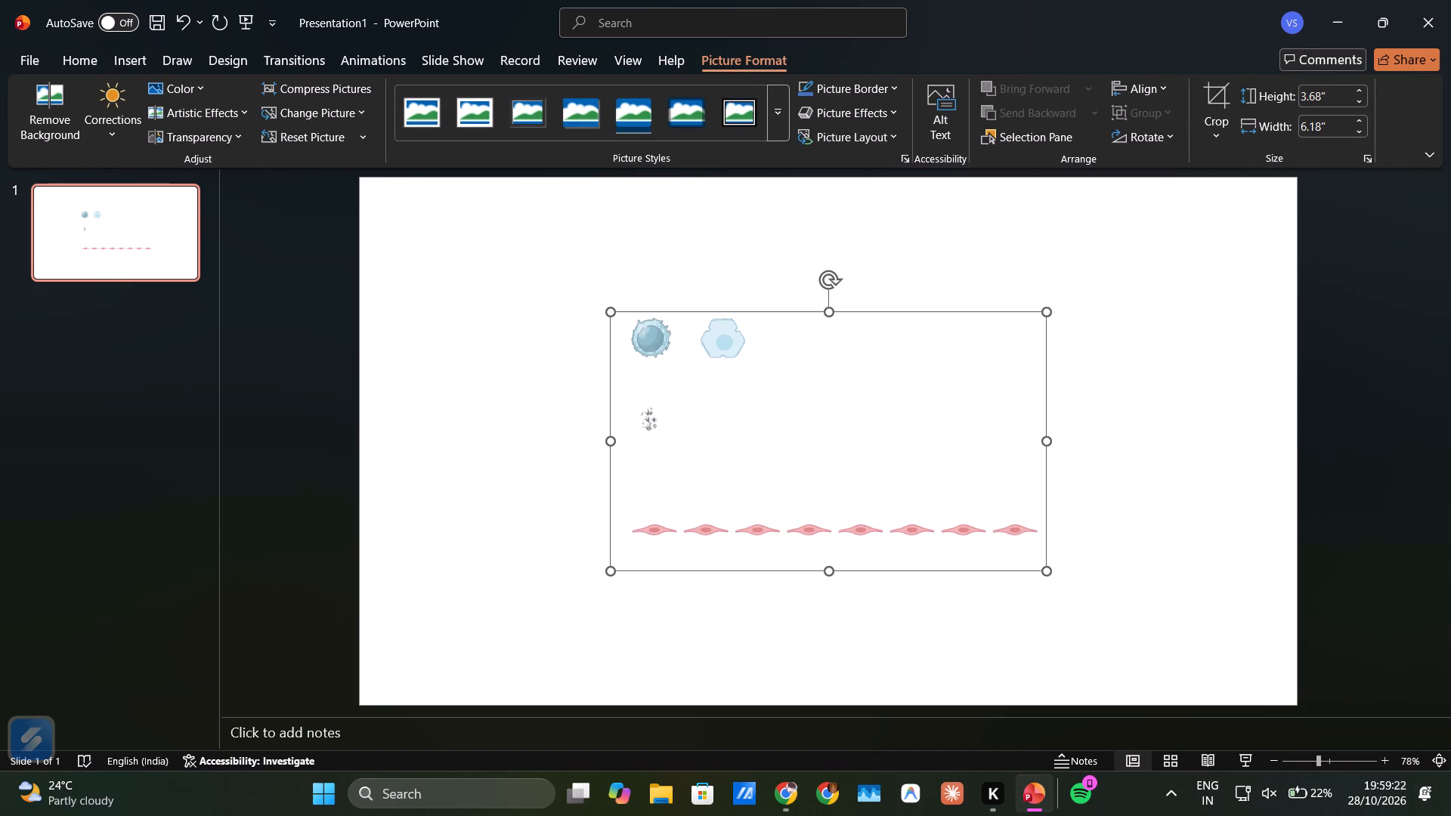
{"action": "left_click_drag", "start_coordinate": [613, 315], "coordinate": [360, 231]}
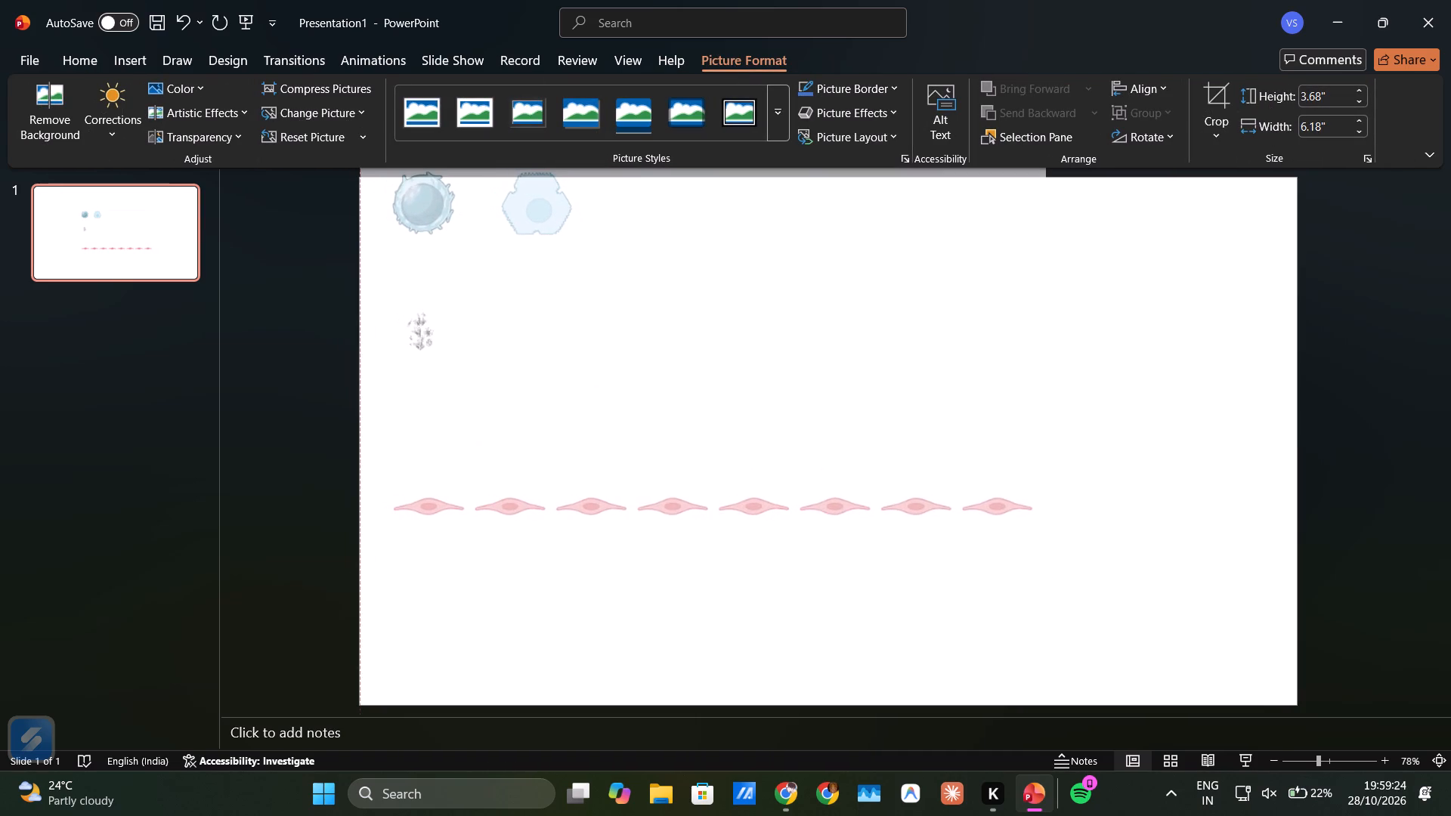
{"action": "left_click_drag", "start_coordinate": [360, 231], "coordinate": [353, 299]}
{"action": "left_click_drag", "start_coordinate": [1042, 570], "coordinate": [1183, 631]}
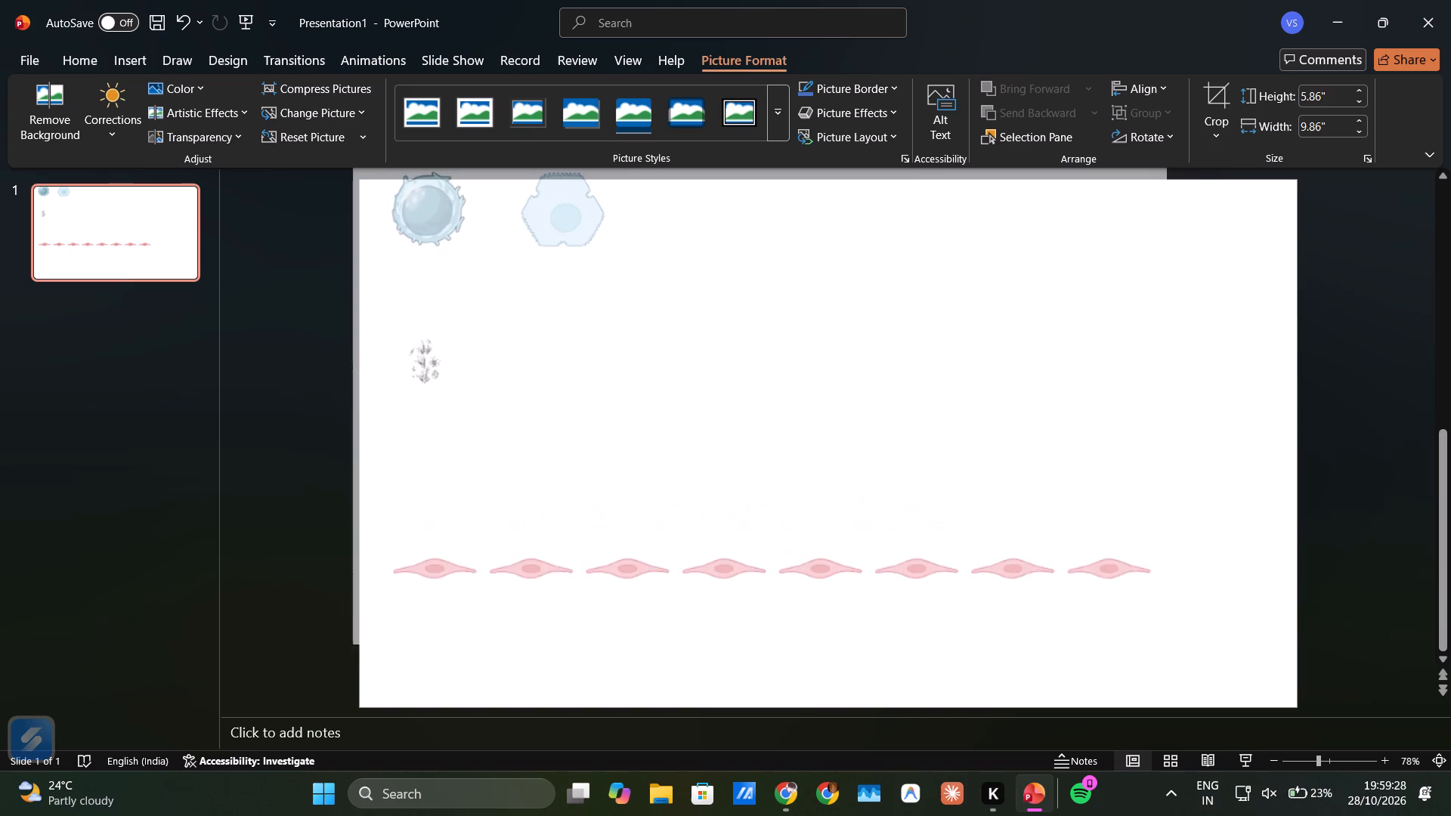
{"action": "left_click_drag", "start_coordinate": [1183, 631], "coordinate": [1294, 687]}
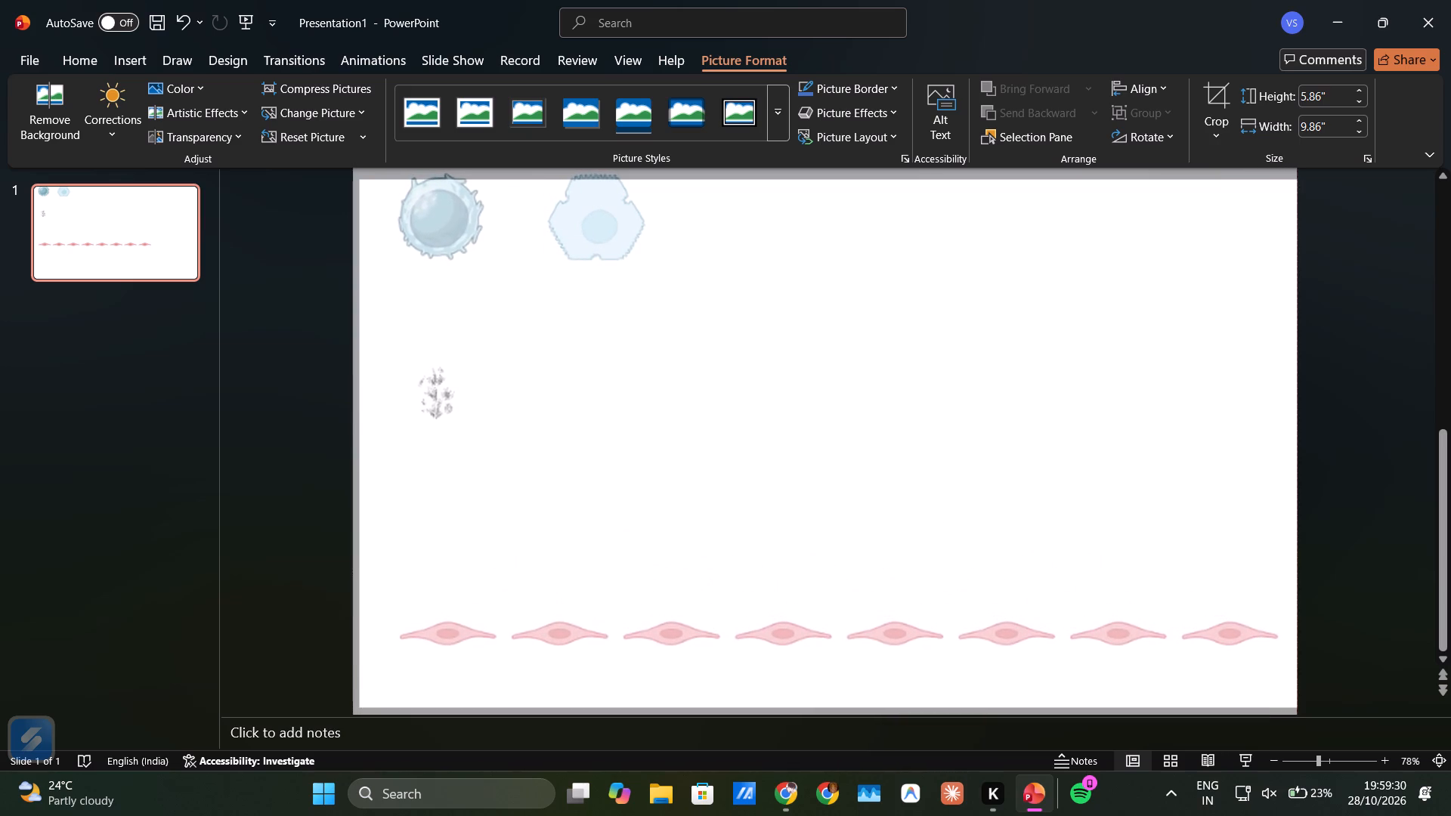
{"action": "left_click_drag", "start_coordinate": [1294, 687], "coordinate": [1297, 686]}
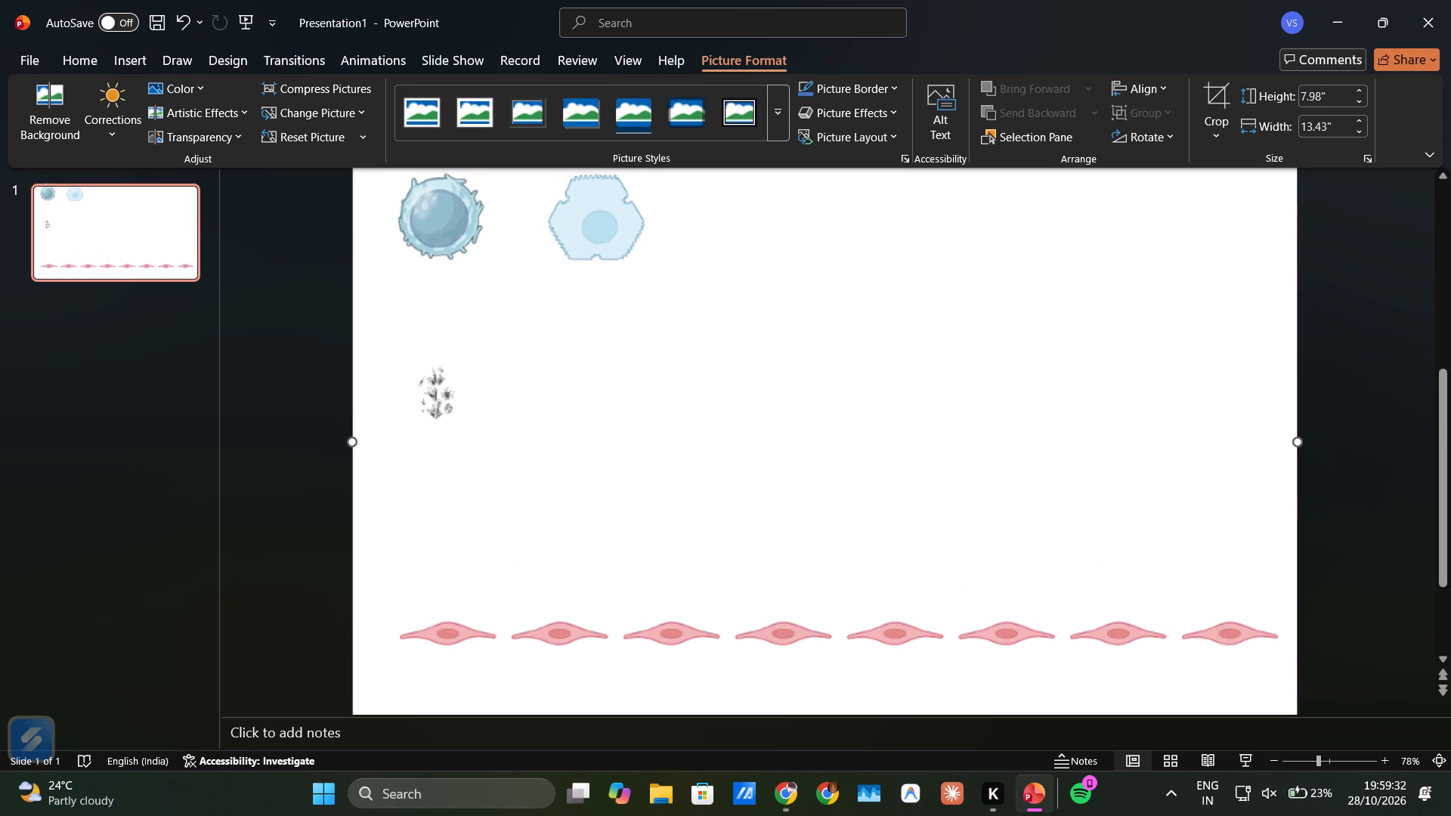
Fit the figure picture to the slide's top edge and full width, resizing it to about 13.33 by 6.72 inches.
{"action": "left_click_drag", "start_coordinate": [822, 702], "coordinate": [824, 652]}
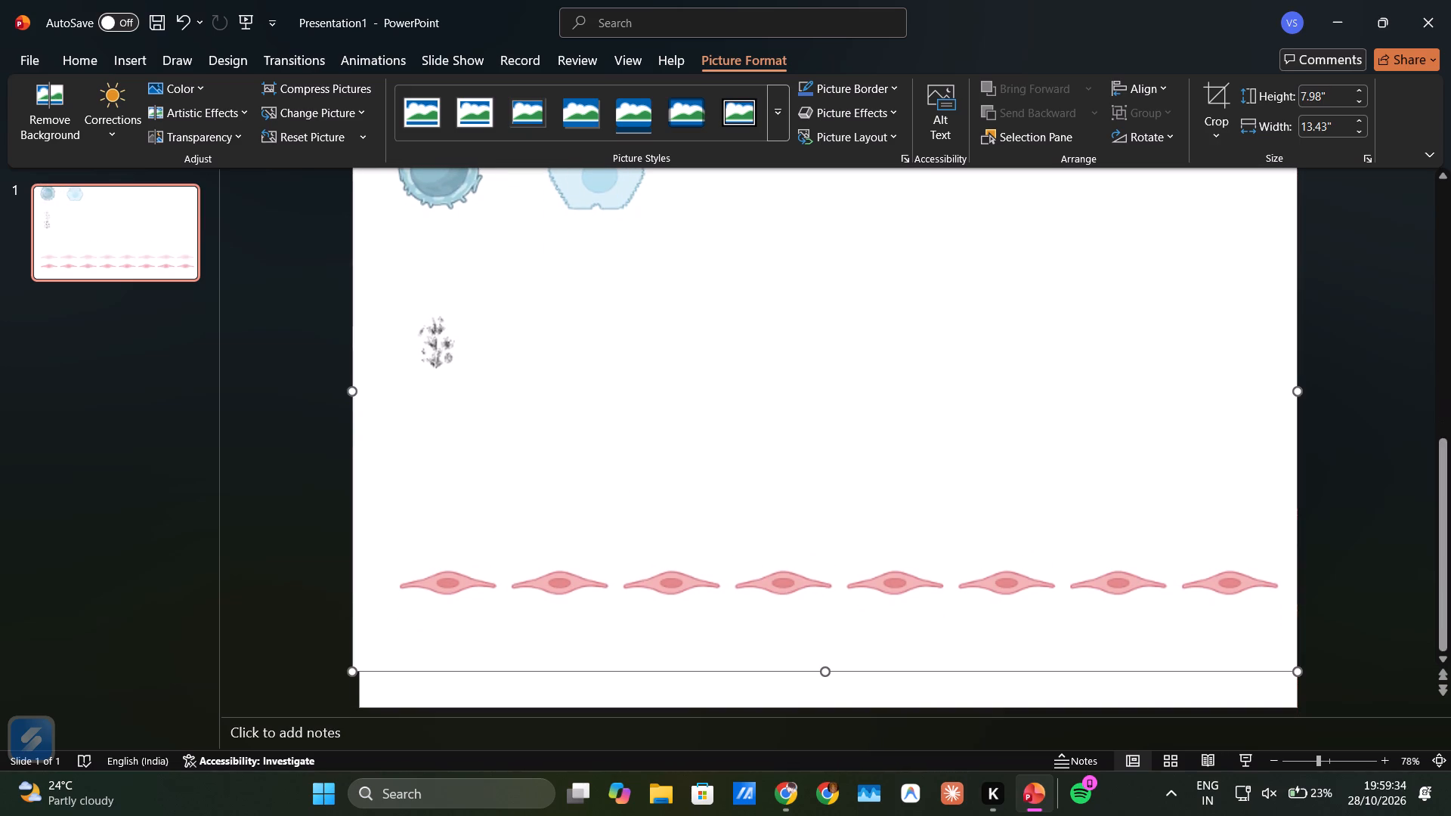
{"action": "left_click_drag", "start_coordinate": [824, 672], "coordinate": [833, 594]}
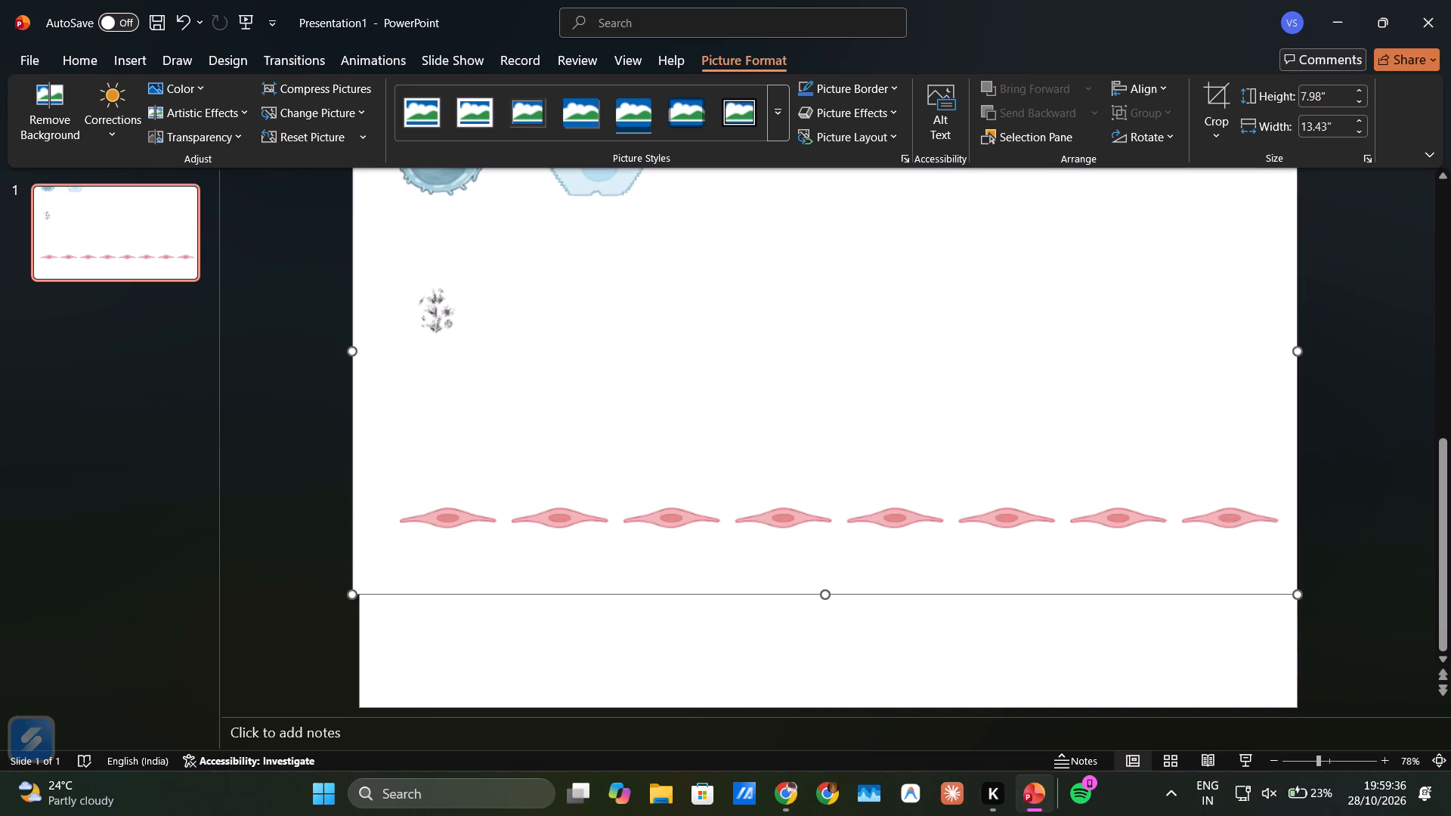
{"action": "left_click_drag", "start_coordinate": [854, 360], "coordinate": [861, 431]}
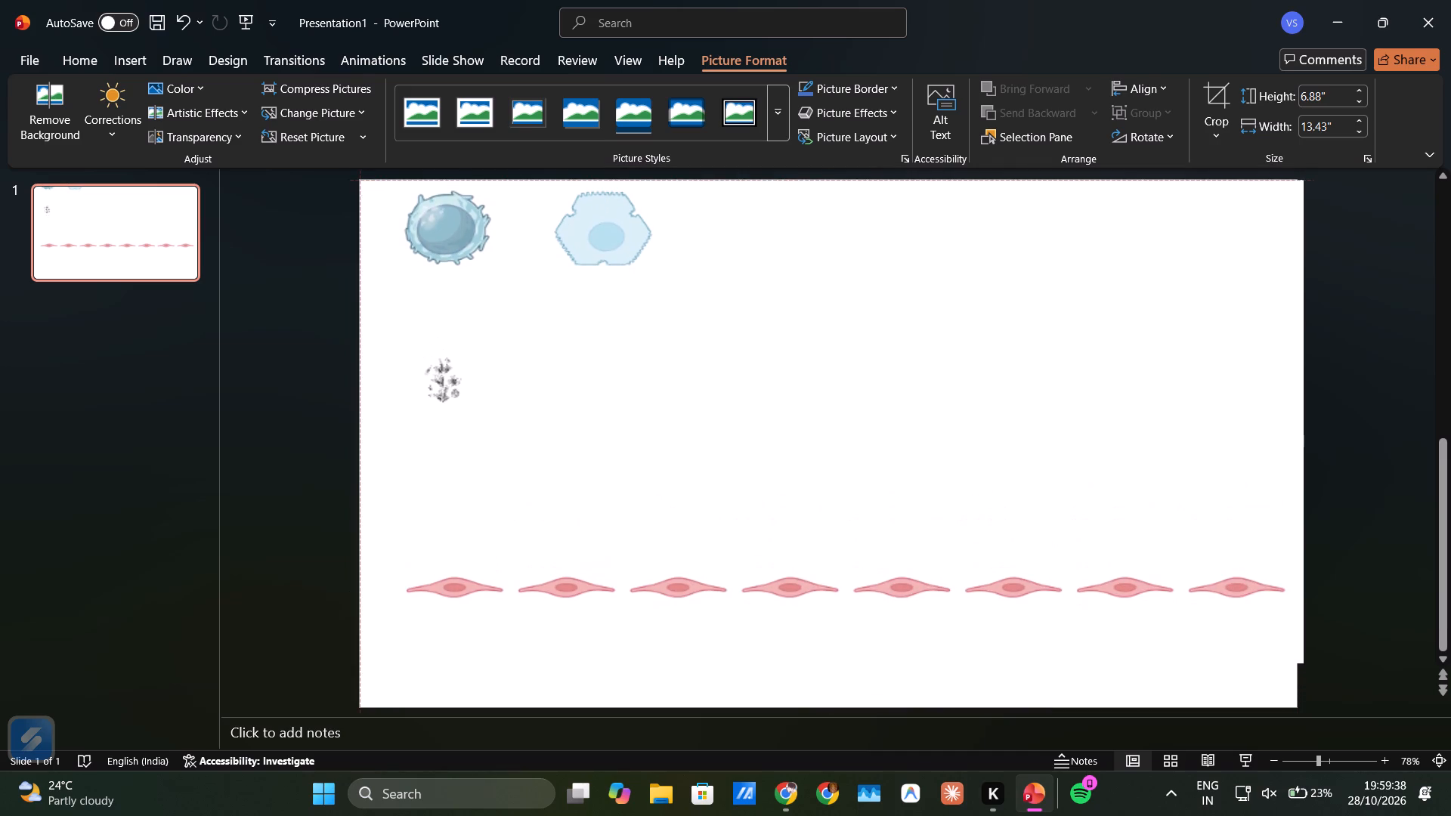
{"action": "left_click_drag", "start_coordinate": [861, 431], "coordinate": [860, 431]}
{"action": "left_click", "coordinate": [1305, 425]}
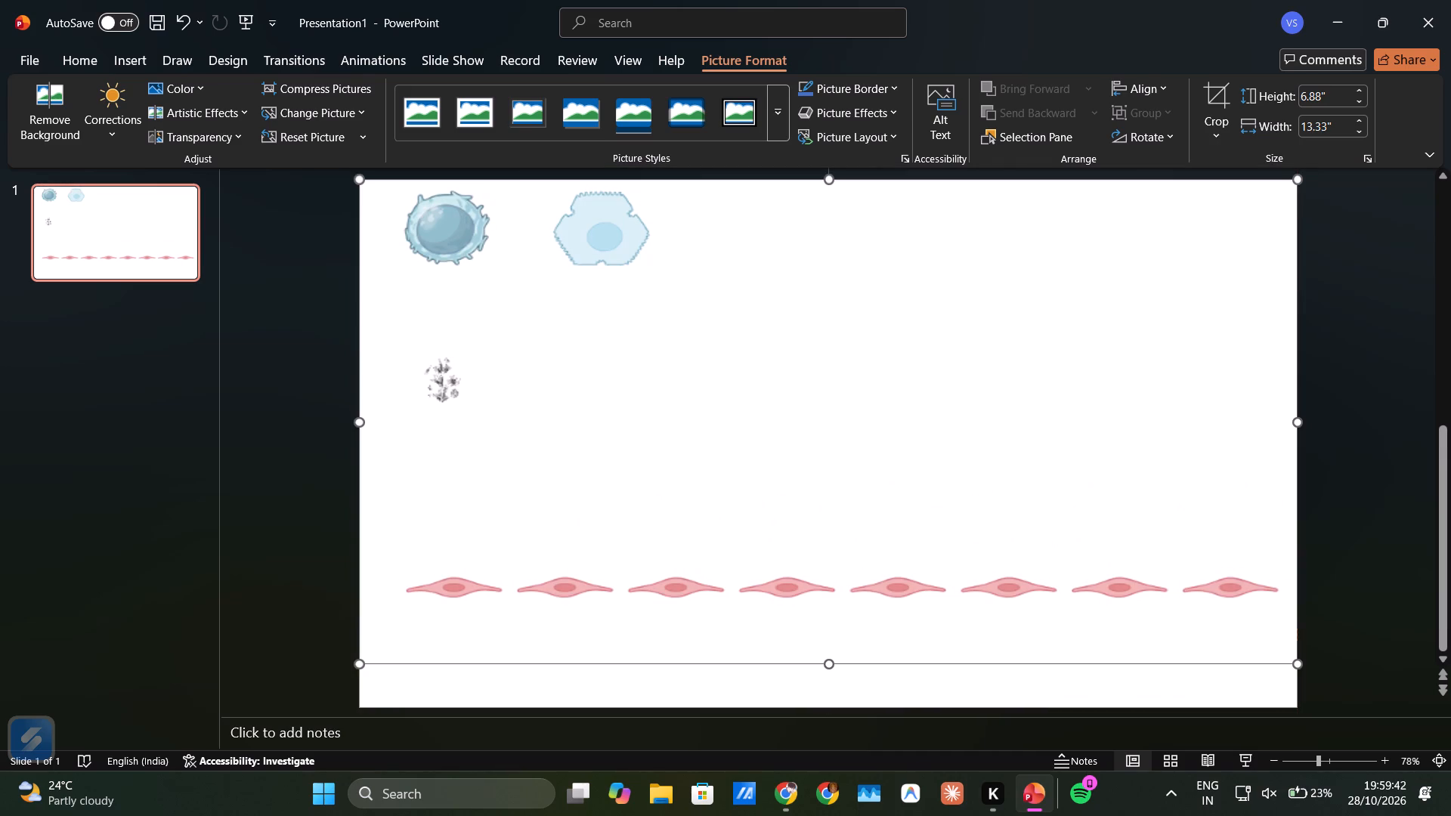
{"action": "left_click_drag", "start_coordinate": [825, 663], "coordinate": [829, 653]}
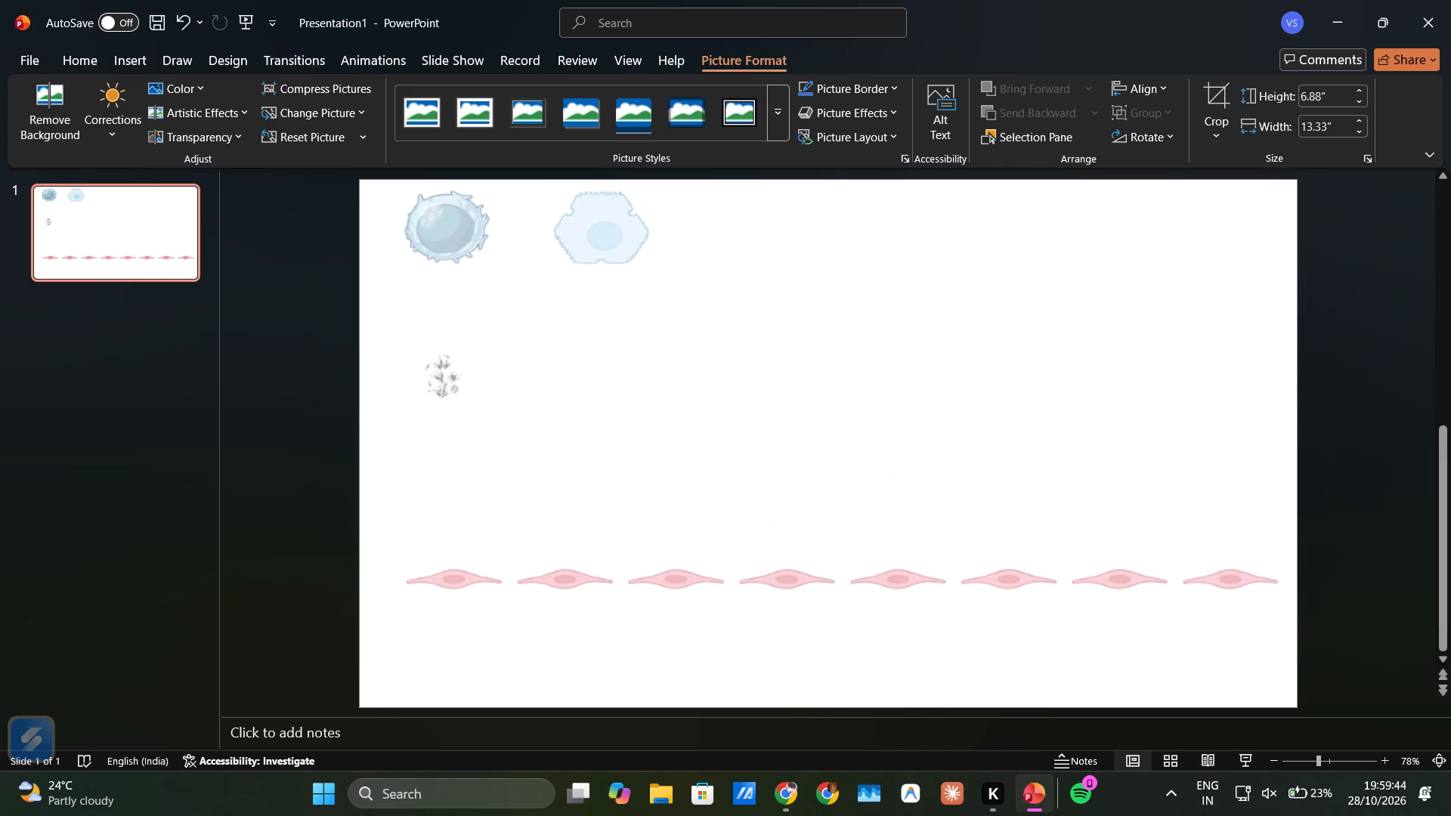
{"action": "left_click_drag", "start_coordinate": [829, 653], "coordinate": [829, 652]}
{"action": "left_click", "coordinate": [673, 289]}
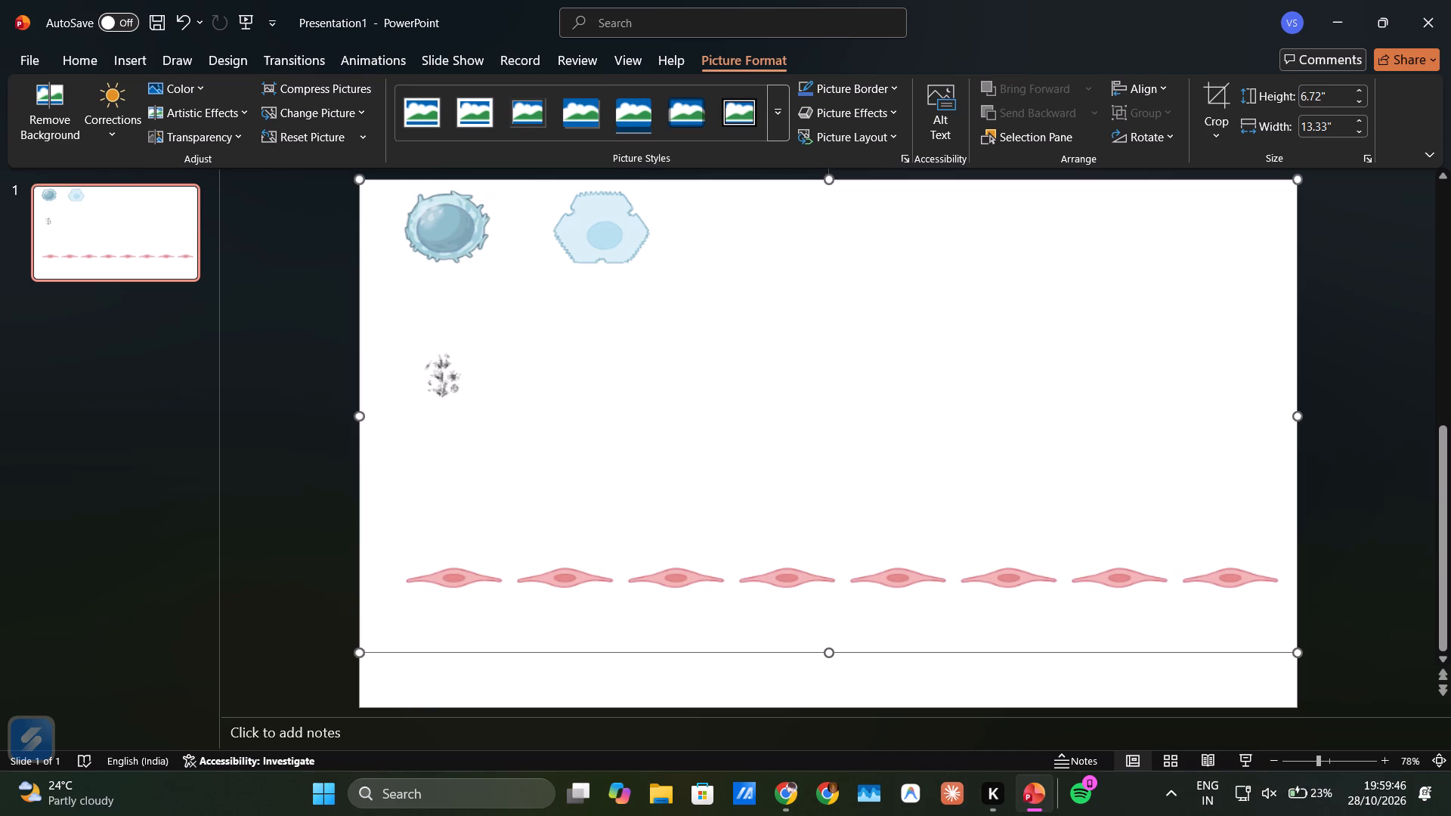
Draw a straight vertical arrow about 1.03 inches long from below the B cell down to the aPL particles.
{"action": "left_click", "coordinate": [133, 66]}
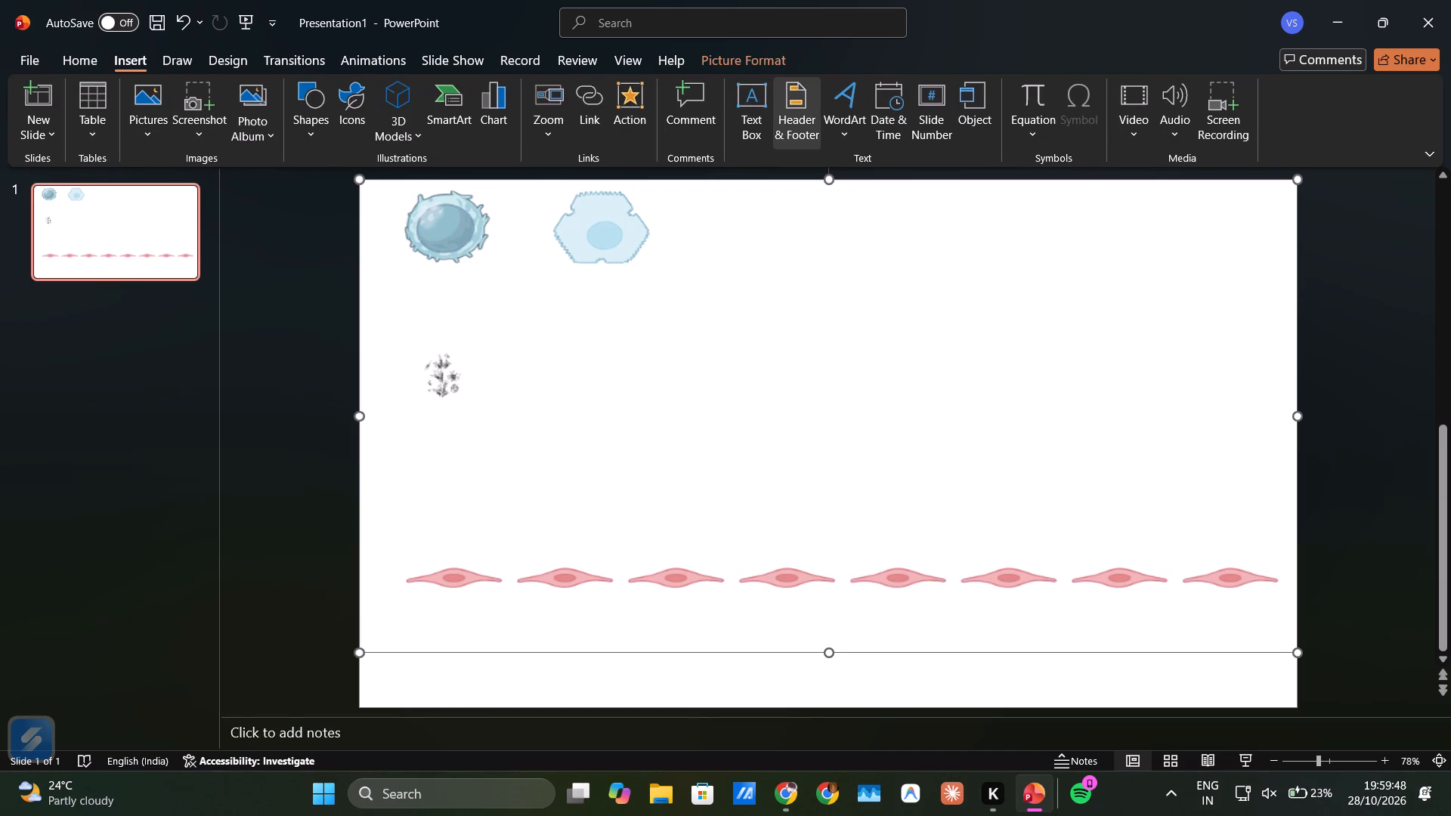
{"action": "left_click", "coordinate": [178, 52]}
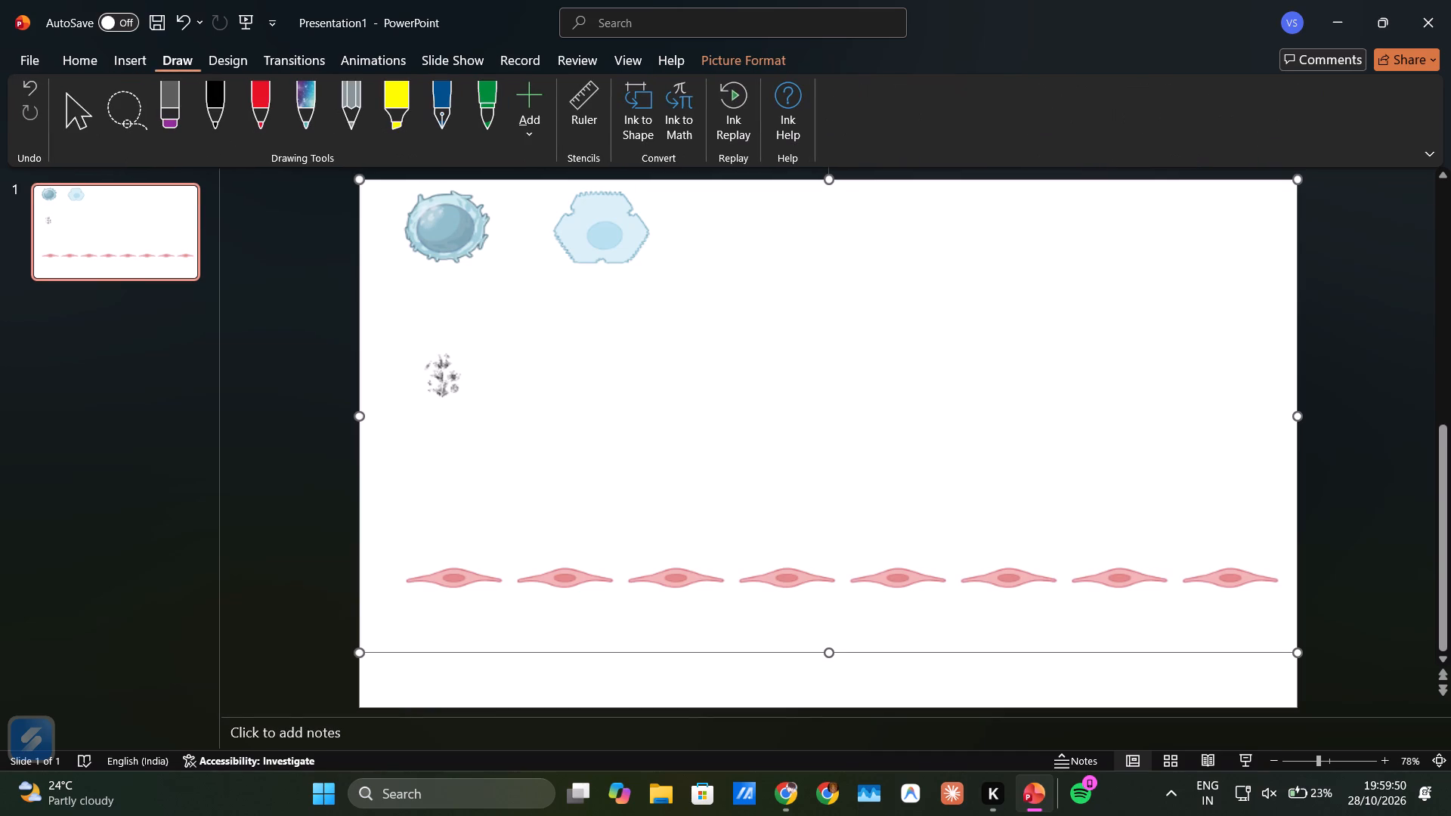
{"action": "left_click", "coordinate": [78, 67]}
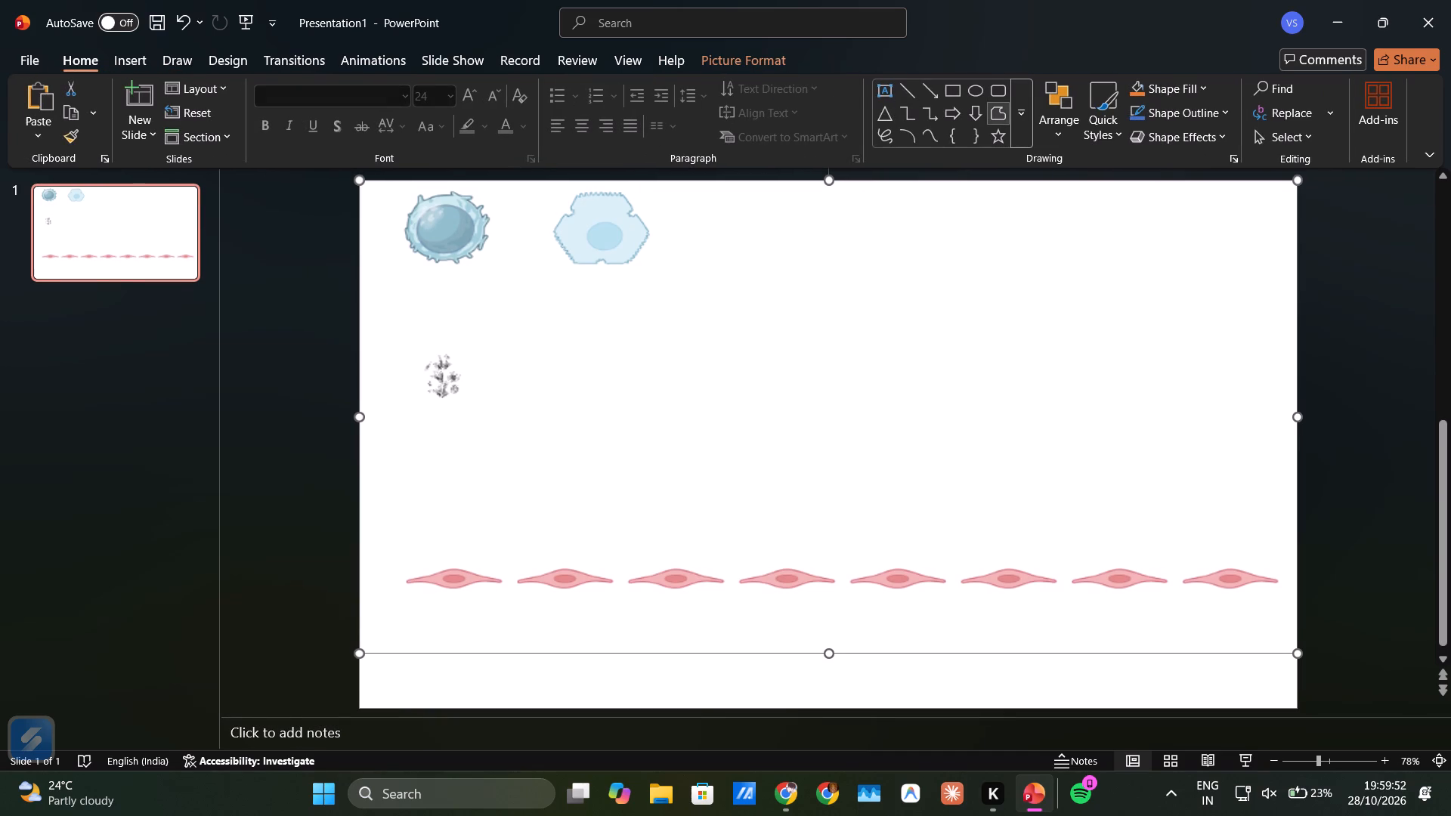
{"action": "left_click", "coordinate": [1028, 126]}
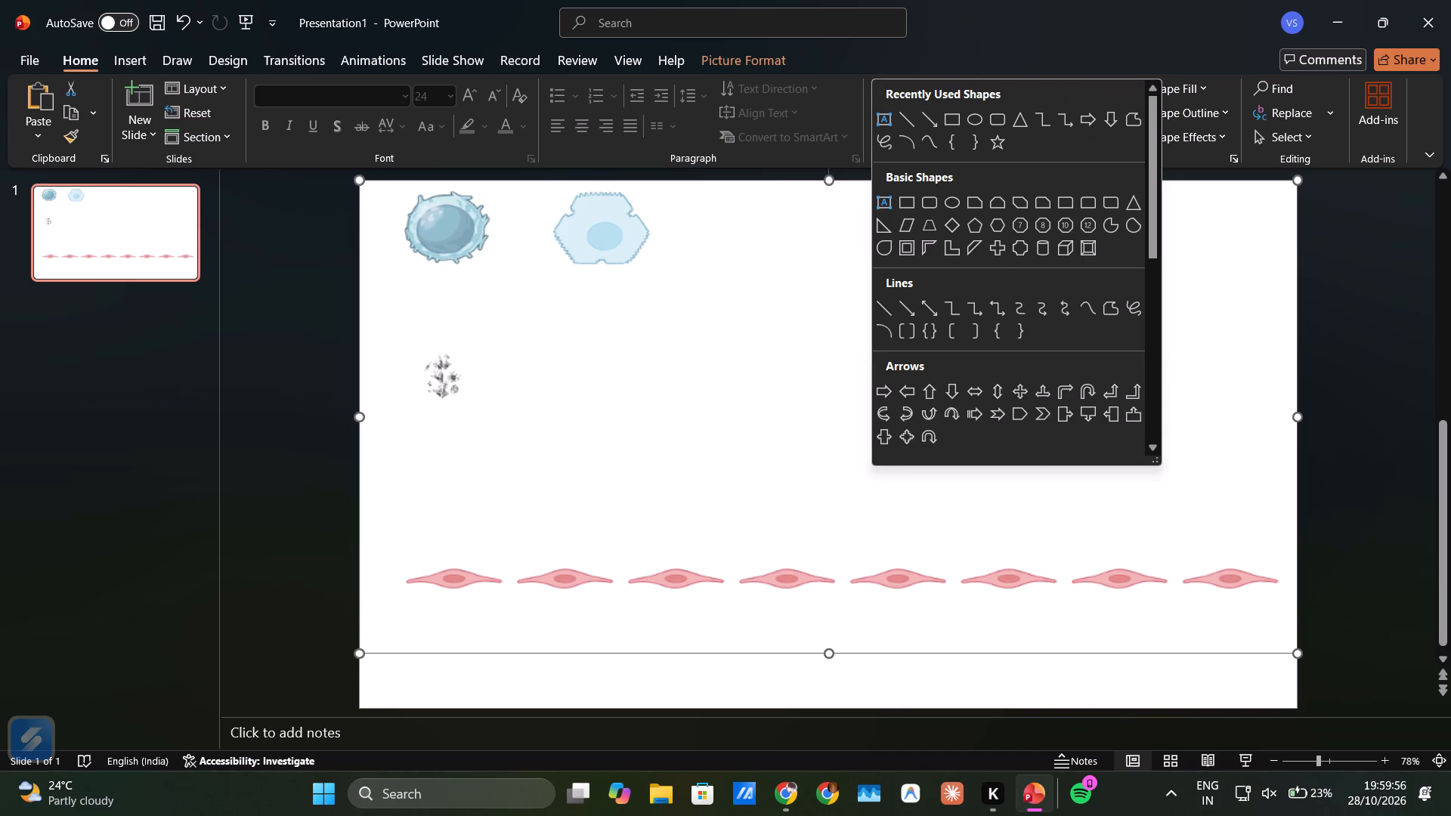
{"action": "scroll", "coordinate": [1038, 354], "scroll_direction": "down", "scroll_amount": 3}
{"action": "scroll", "coordinate": [1038, 354], "scroll_direction": "up", "scroll_amount": 7}
{"action": "scroll", "coordinate": [1072, 170], "scroll_direction": "down", "scroll_amount": 3}
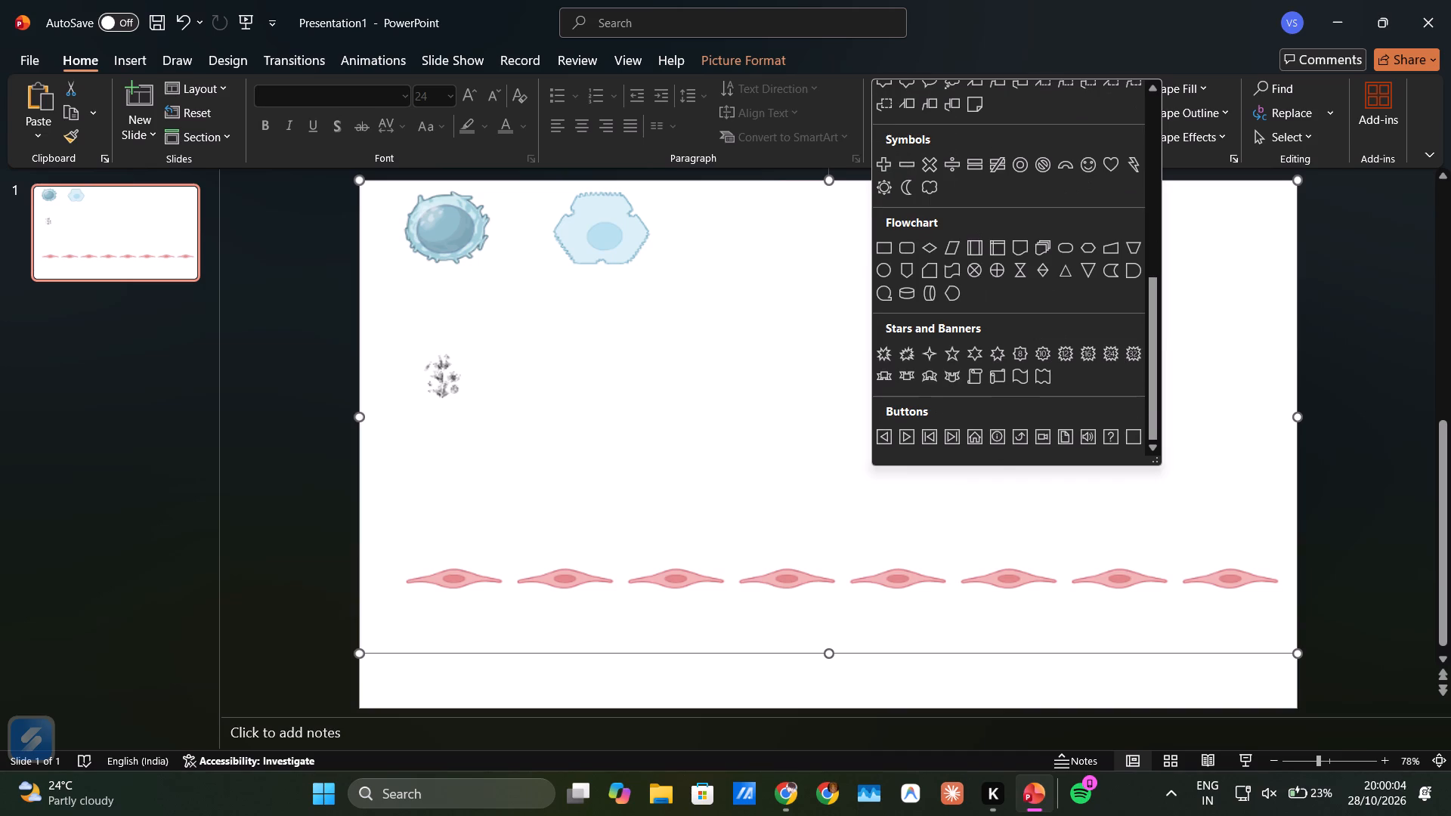
{"action": "scroll", "coordinate": [1072, 170], "scroll_direction": "down", "scroll_amount": 4}
{"action": "scroll", "coordinate": [1072, 170], "scroll_direction": "up", "scroll_amount": 6}
{"action": "scroll", "coordinate": [1072, 170], "scroll_direction": "right", "scroll_amount": 1}
{"action": "scroll", "coordinate": [1072, 170], "scroll_direction": "up", "scroll_amount": 2}
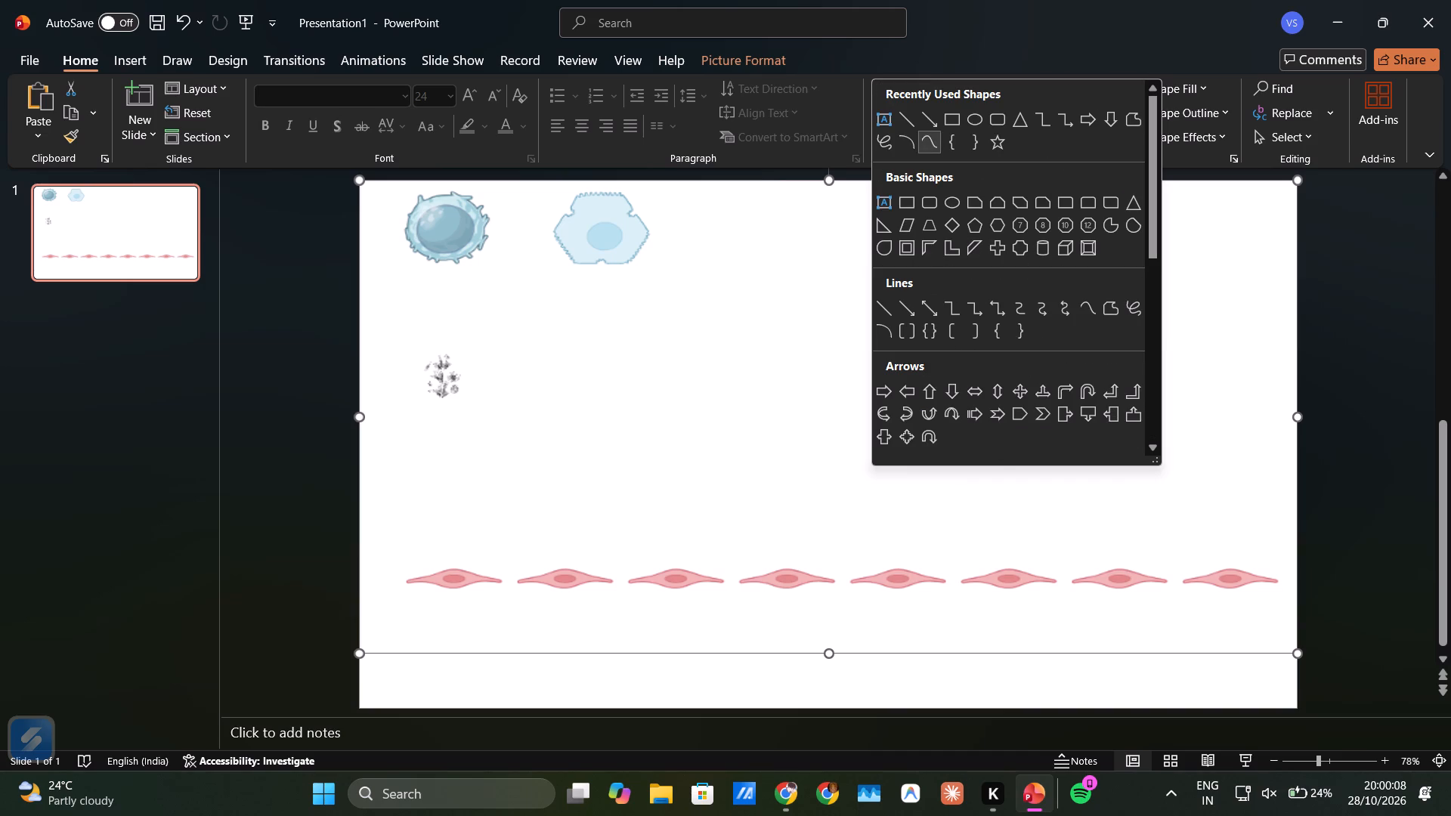
{"action": "left_click", "coordinate": [935, 114]}
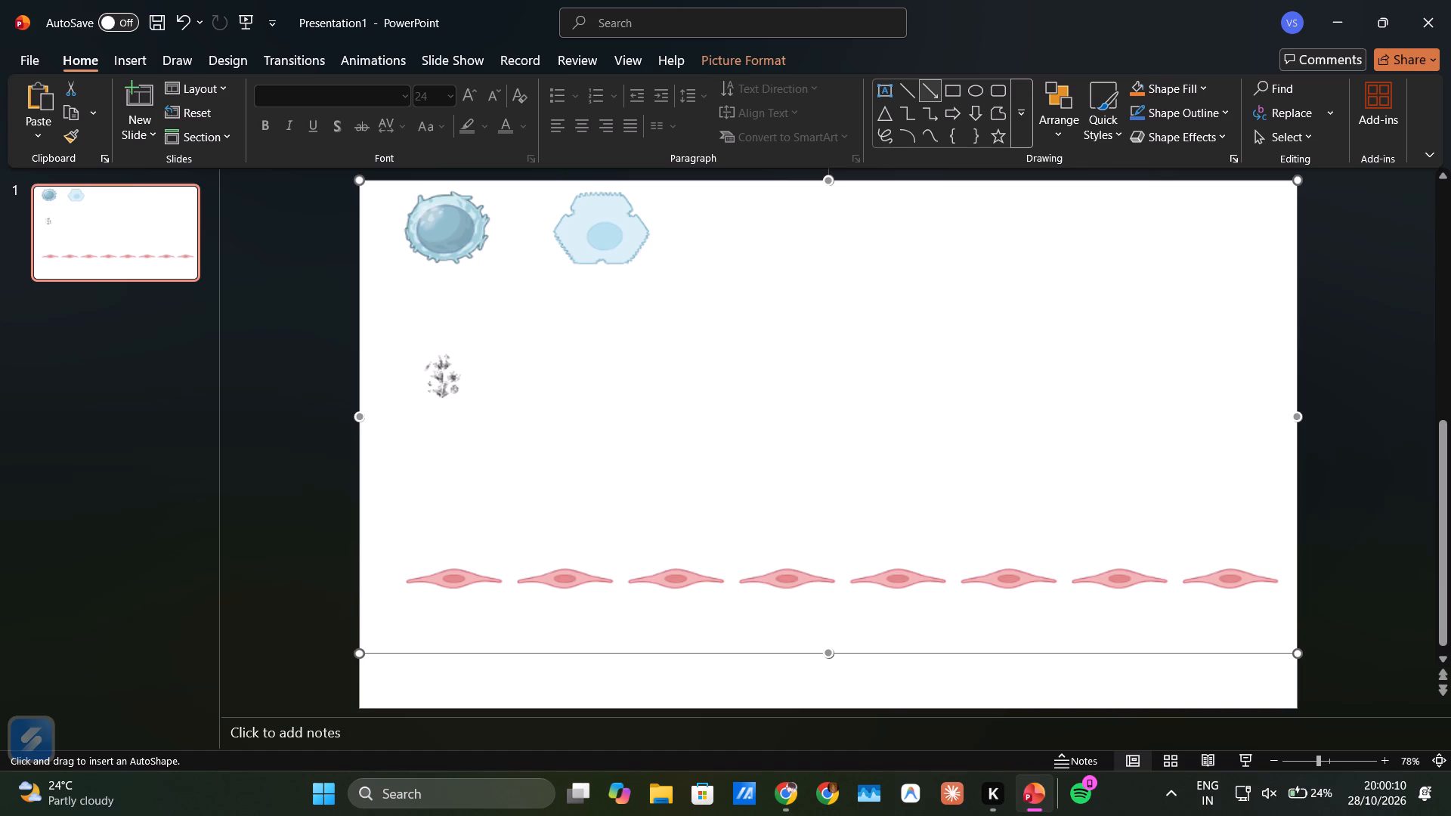
{"action": "left_click_drag", "start_coordinate": [435, 272], "coordinate": [437, 332]}
{"action": "left_click_drag", "start_coordinate": [437, 332], "coordinate": [435, 345]}
{"action": "left_click_drag", "start_coordinate": [435, 345], "coordinate": [436, 344]}
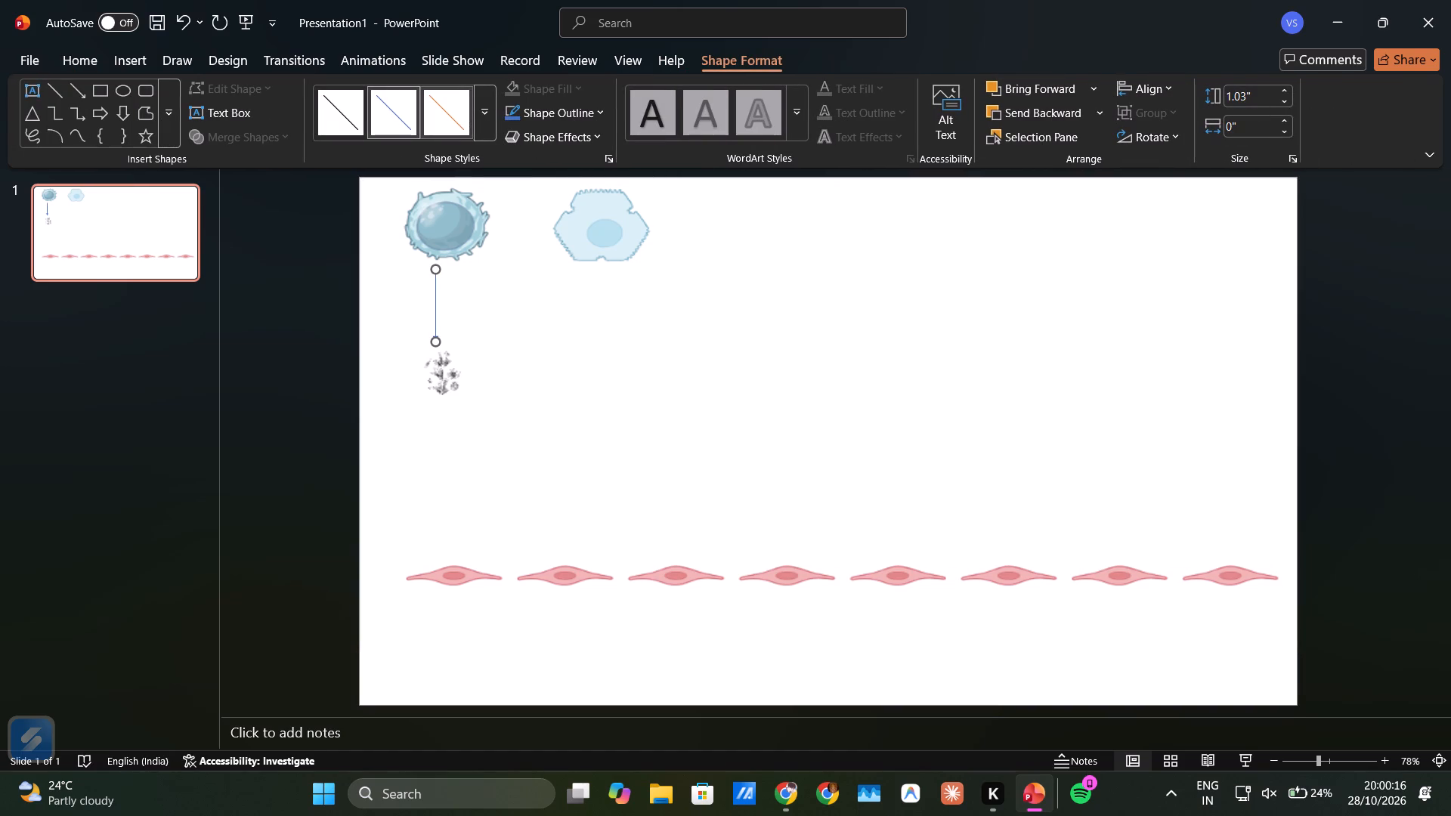
Apply the medium-weight black theme line style to the arrow between the B cell and the aPL particles.
{"action": "left_click", "coordinate": [342, 119]}
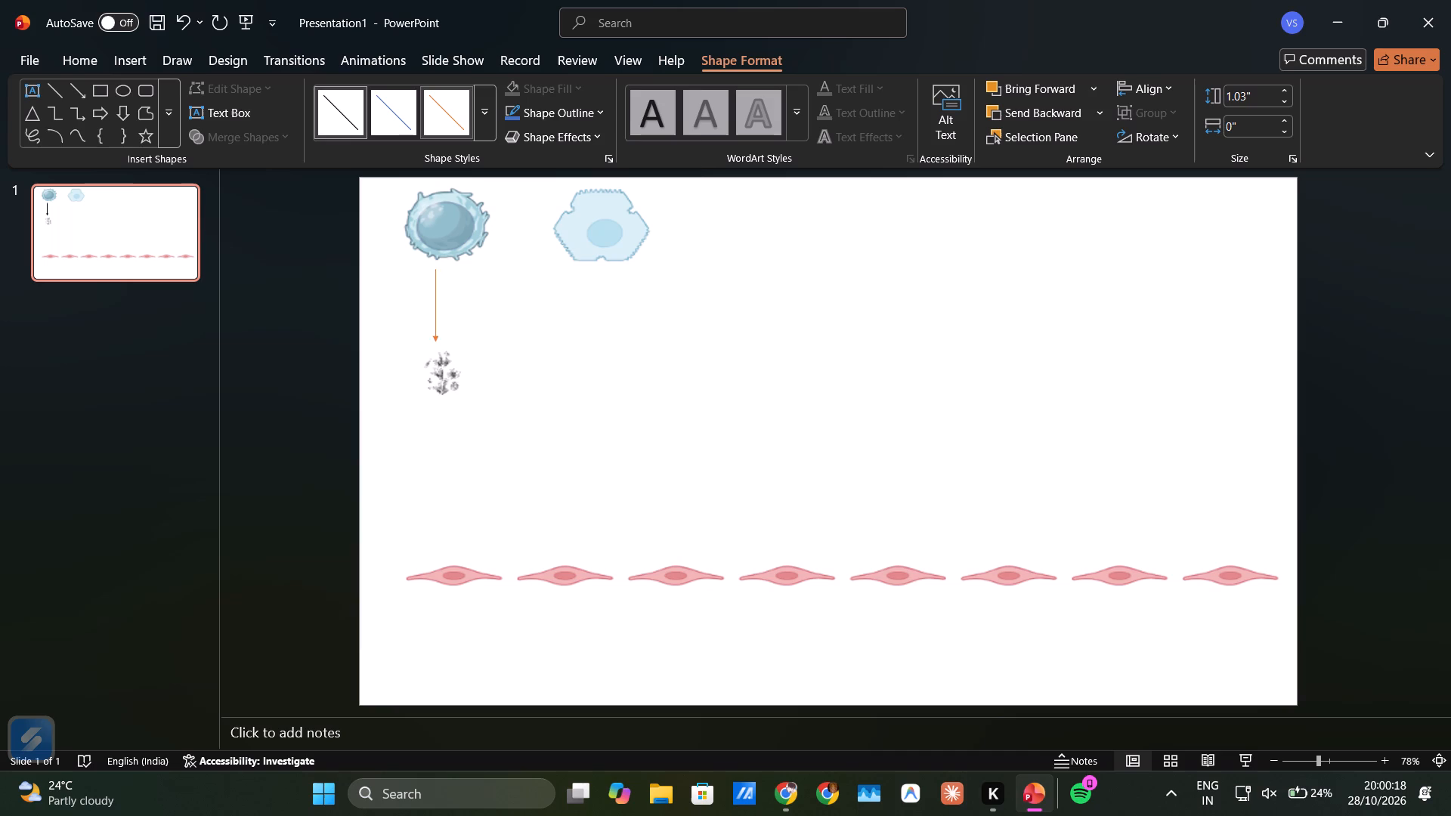
{"action": "left_click", "coordinate": [484, 116]}
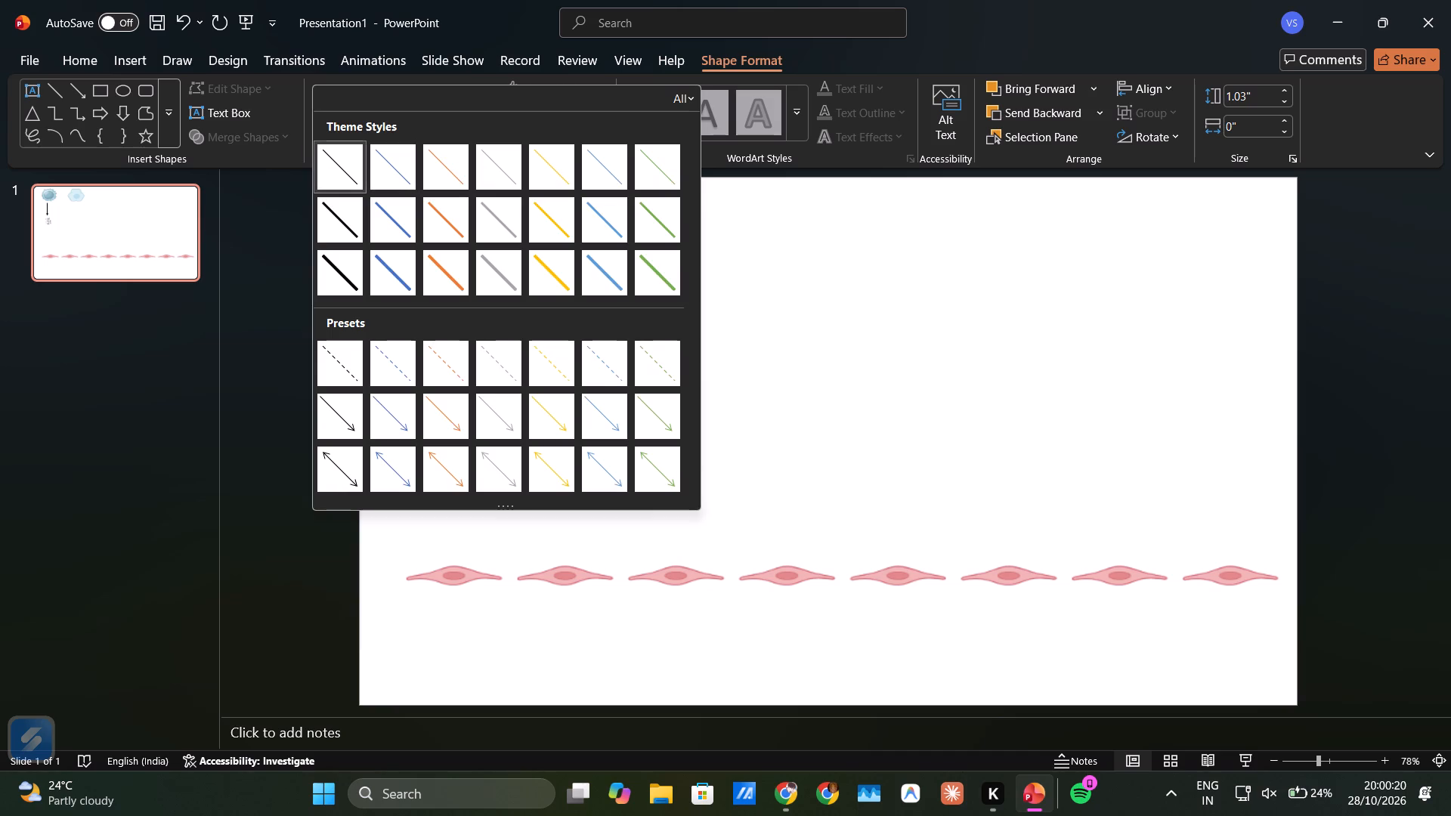
{"action": "left_click", "coordinate": [342, 236]}
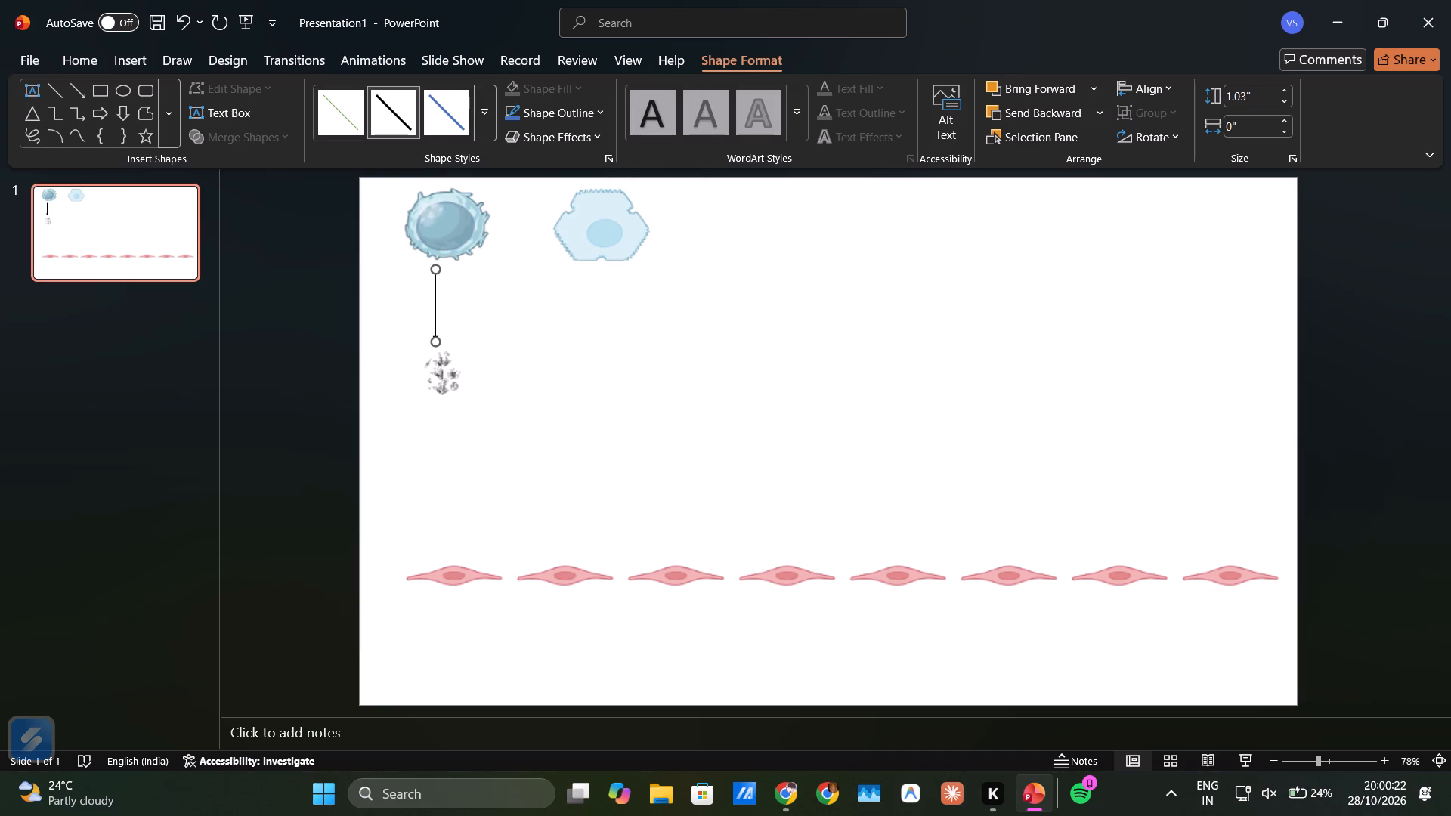
{"action": "left_click", "coordinate": [448, 422]}
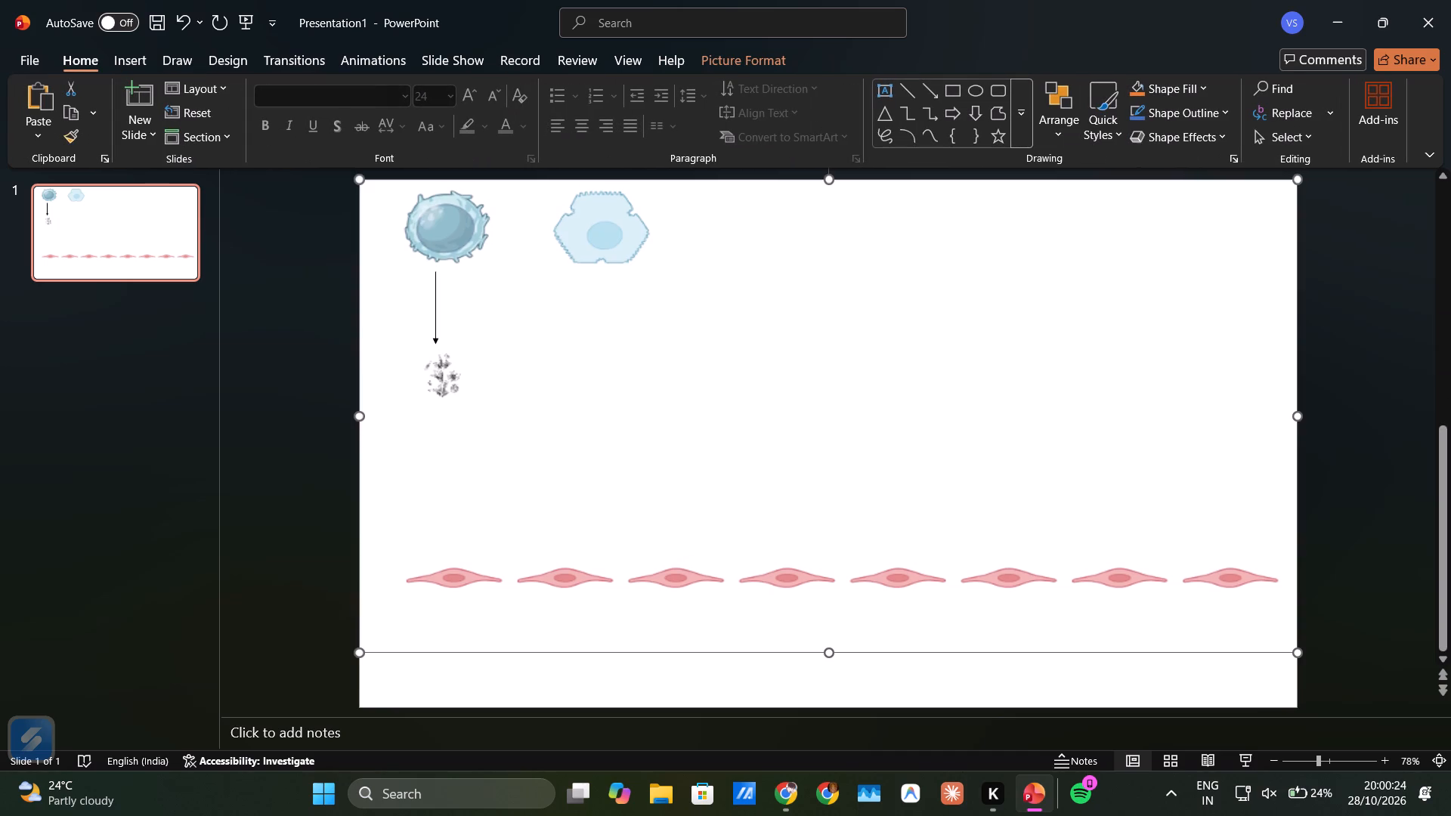
{"action": "left_click", "coordinate": [444, 418]}
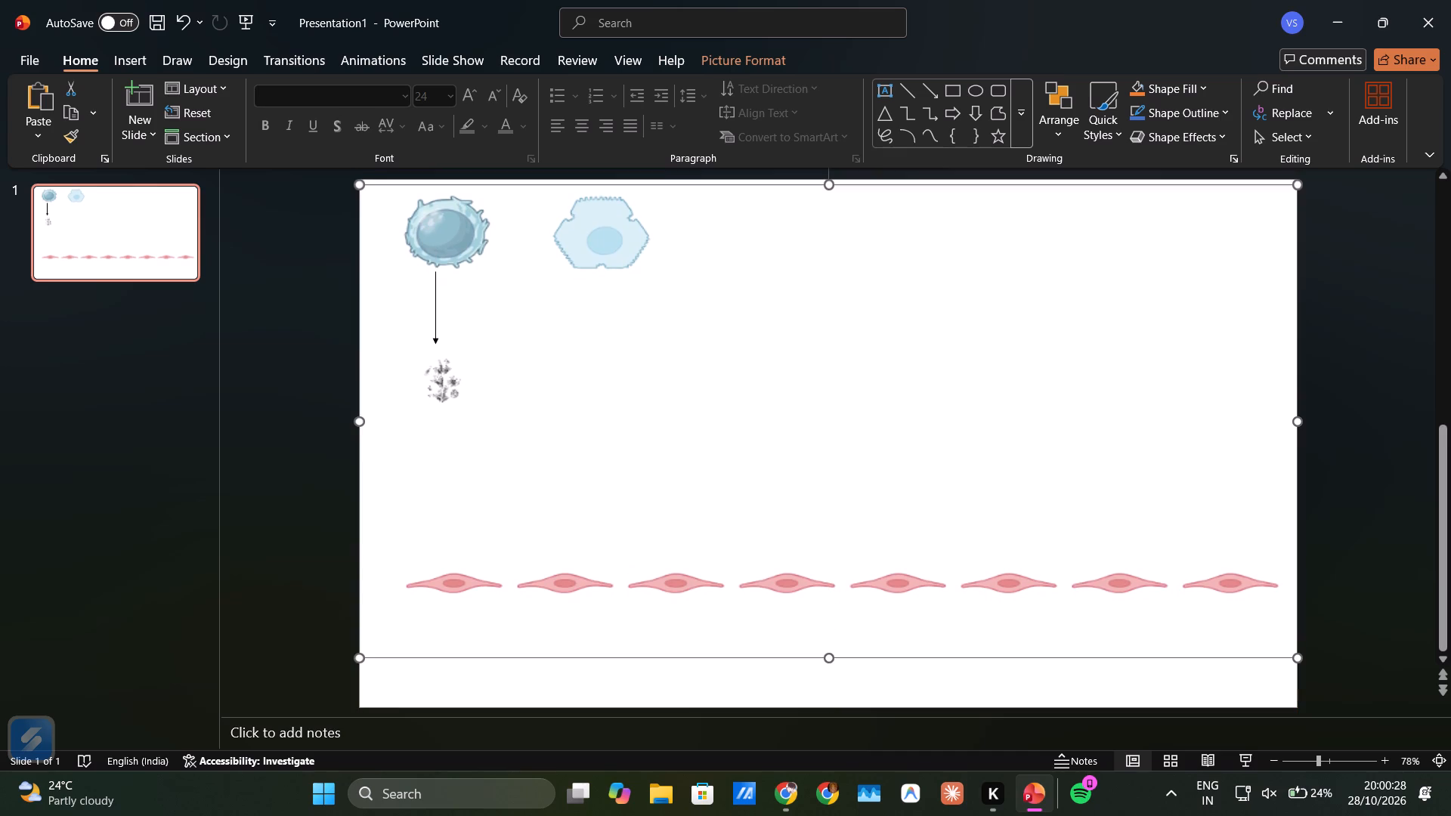
{"action": "left_click", "coordinate": [466, 434]}
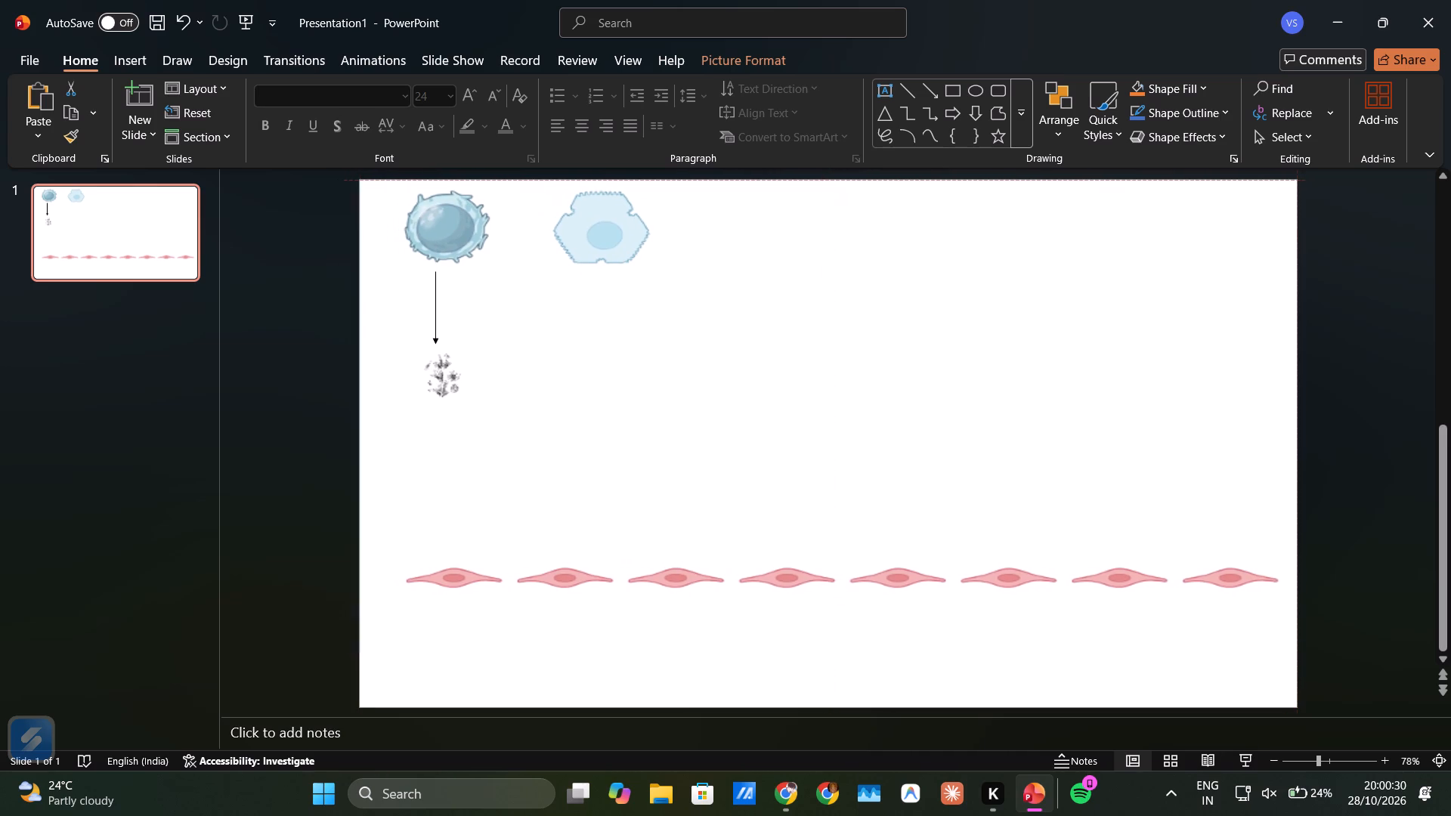
Centre the arrow above the aPL particles with its tip just touching them, and shorten it from its upper end.
{"action": "left_click", "coordinate": [435, 333]}
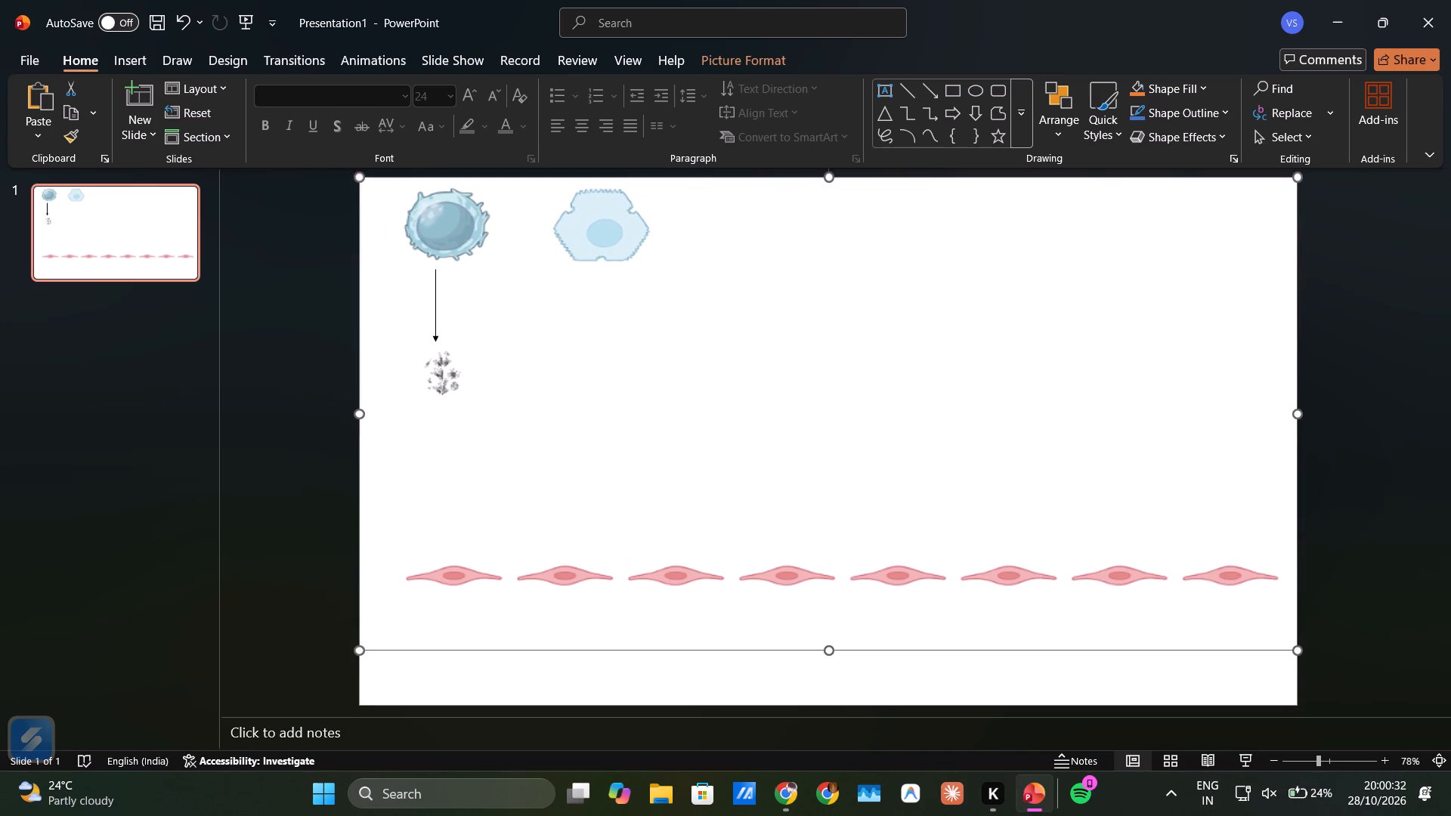
{"action": "left_click_drag", "start_coordinate": [435, 333], "coordinate": [444, 333]}
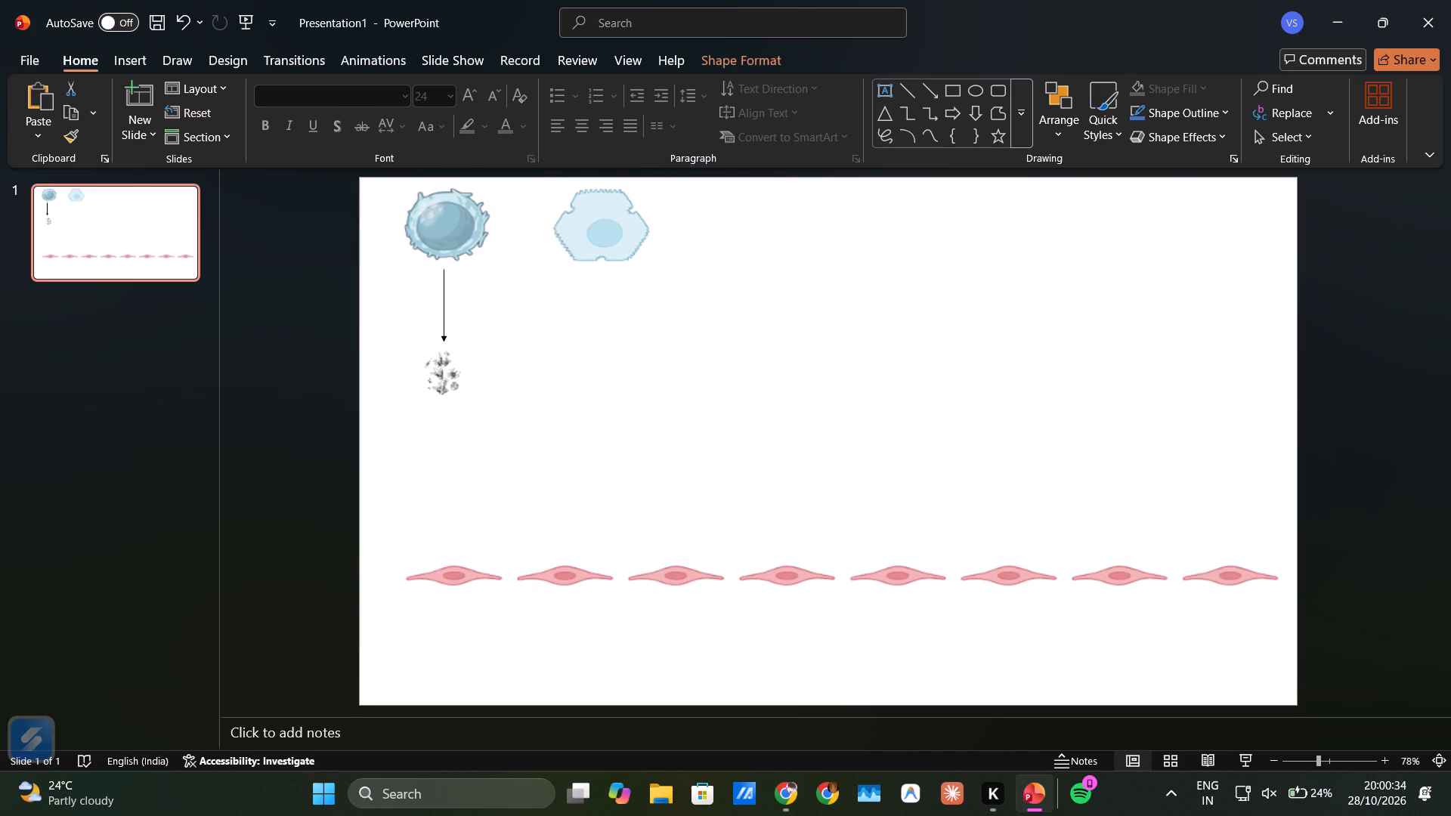
{"action": "left_click_drag", "start_coordinate": [444, 333], "coordinate": [441, 341]}
{"action": "left_click_drag", "start_coordinate": [442, 280], "coordinate": [441, 294]}
{"action": "left_click", "coordinate": [446, 440]}
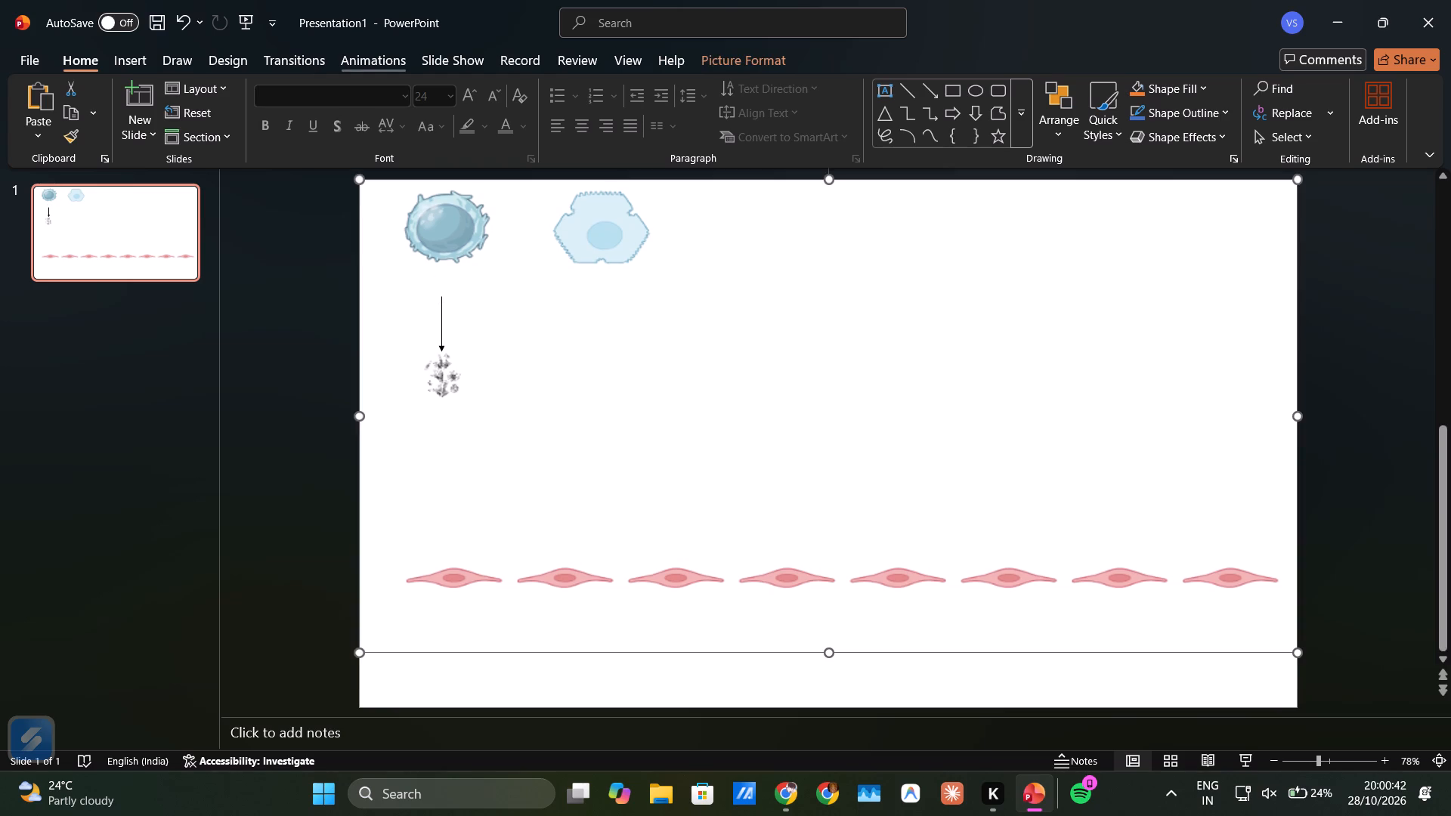
Draw a straight vertical arrow about 0.97 inches long from below the aPL particles down toward the endothelial row.
{"action": "left_click", "coordinate": [147, 48]}
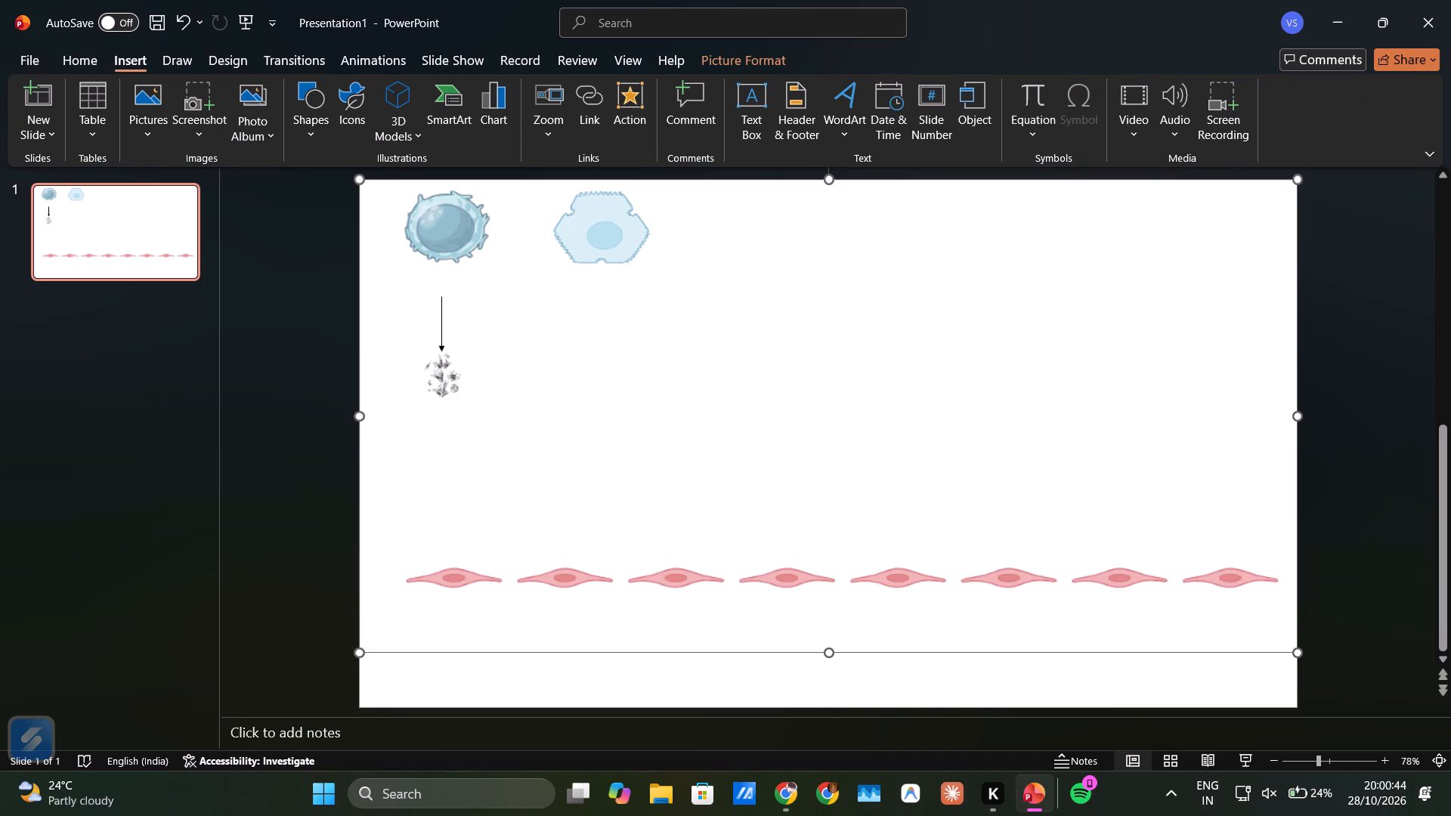
{"action": "left_click", "coordinate": [64, 54]}
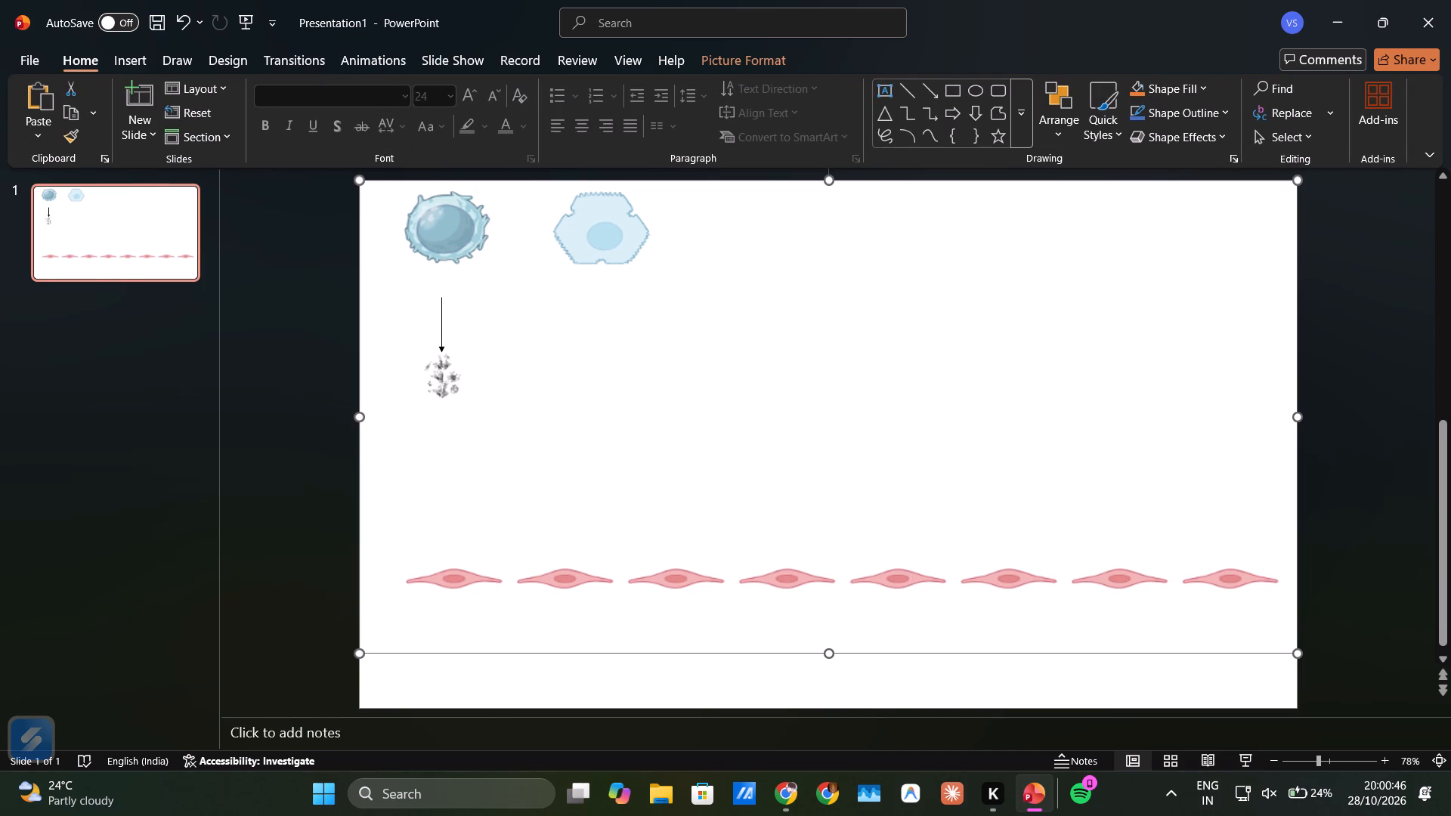
{"action": "left_click", "coordinate": [926, 85]}
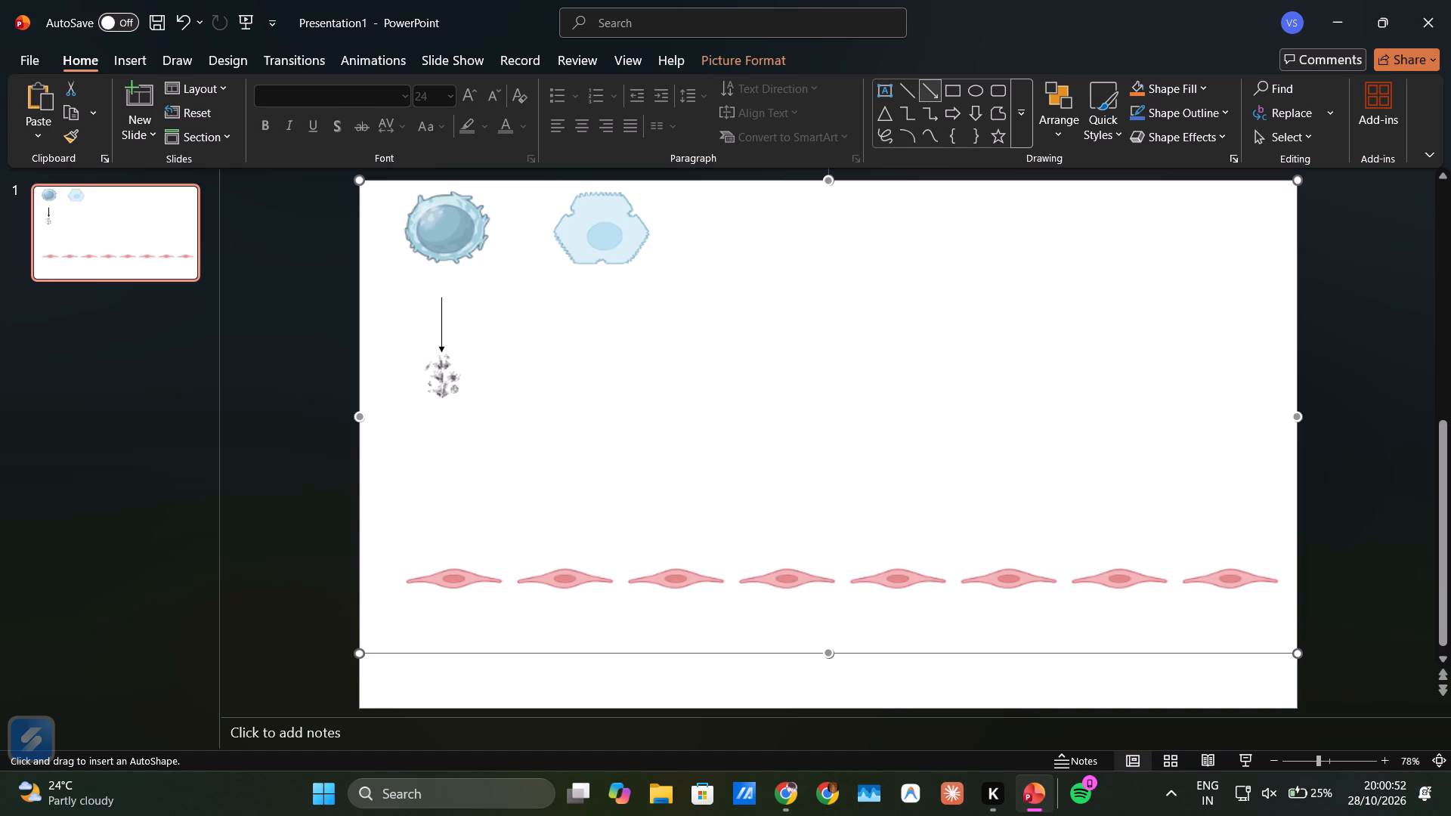
{"action": "left_click_drag", "start_coordinate": [439, 416], "coordinate": [441, 471]}
{"action": "left_click_drag", "start_coordinate": [441, 471], "coordinate": [441, 484]}
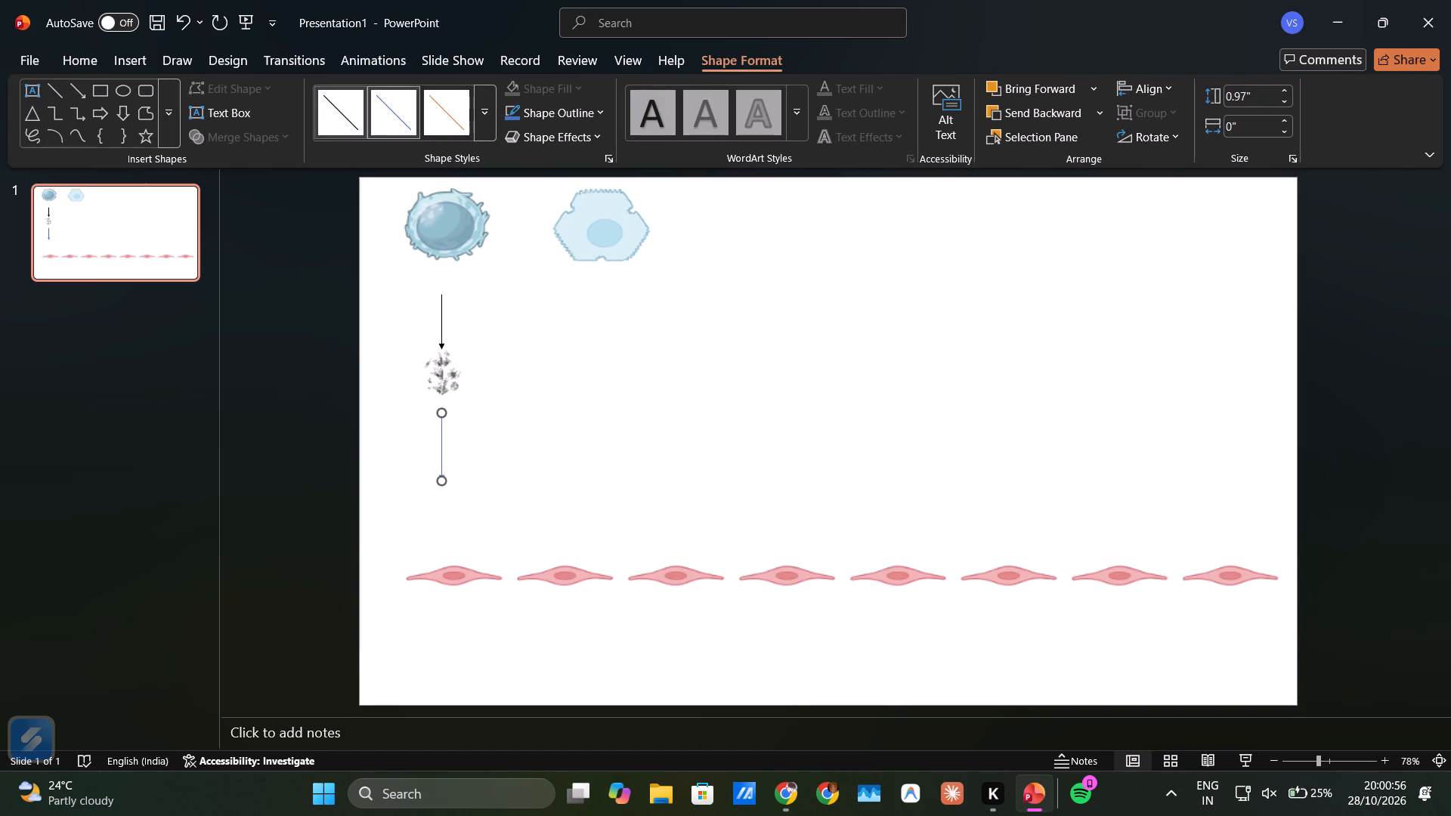
Apply the medium-weight black theme line style to the arrow below the aPL particles.
{"action": "left_click", "coordinate": [356, 128]}
{"action": "left_click", "coordinate": [490, 124]}
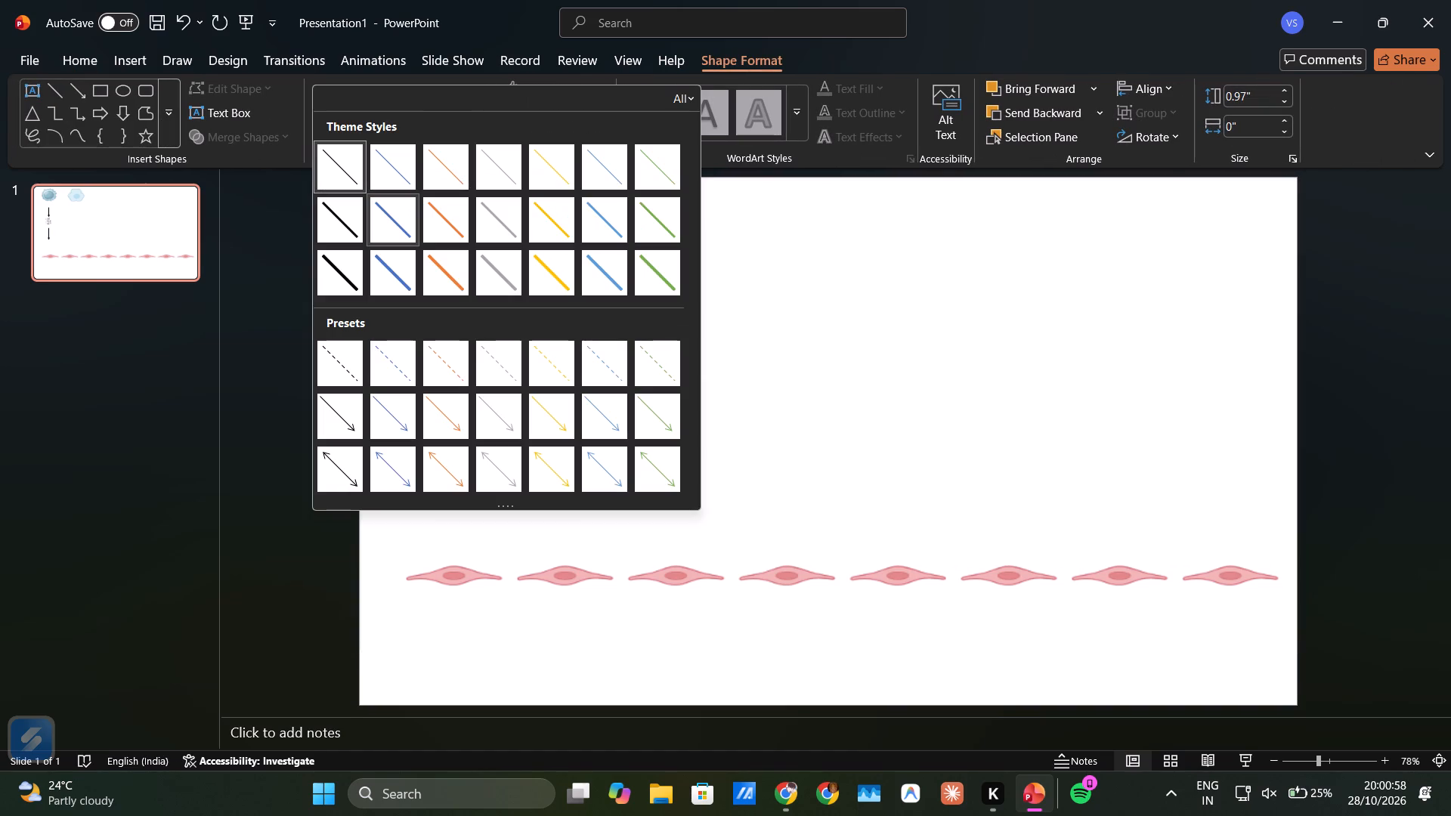
{"action": "left_click", "coordinate": [349, 208]}
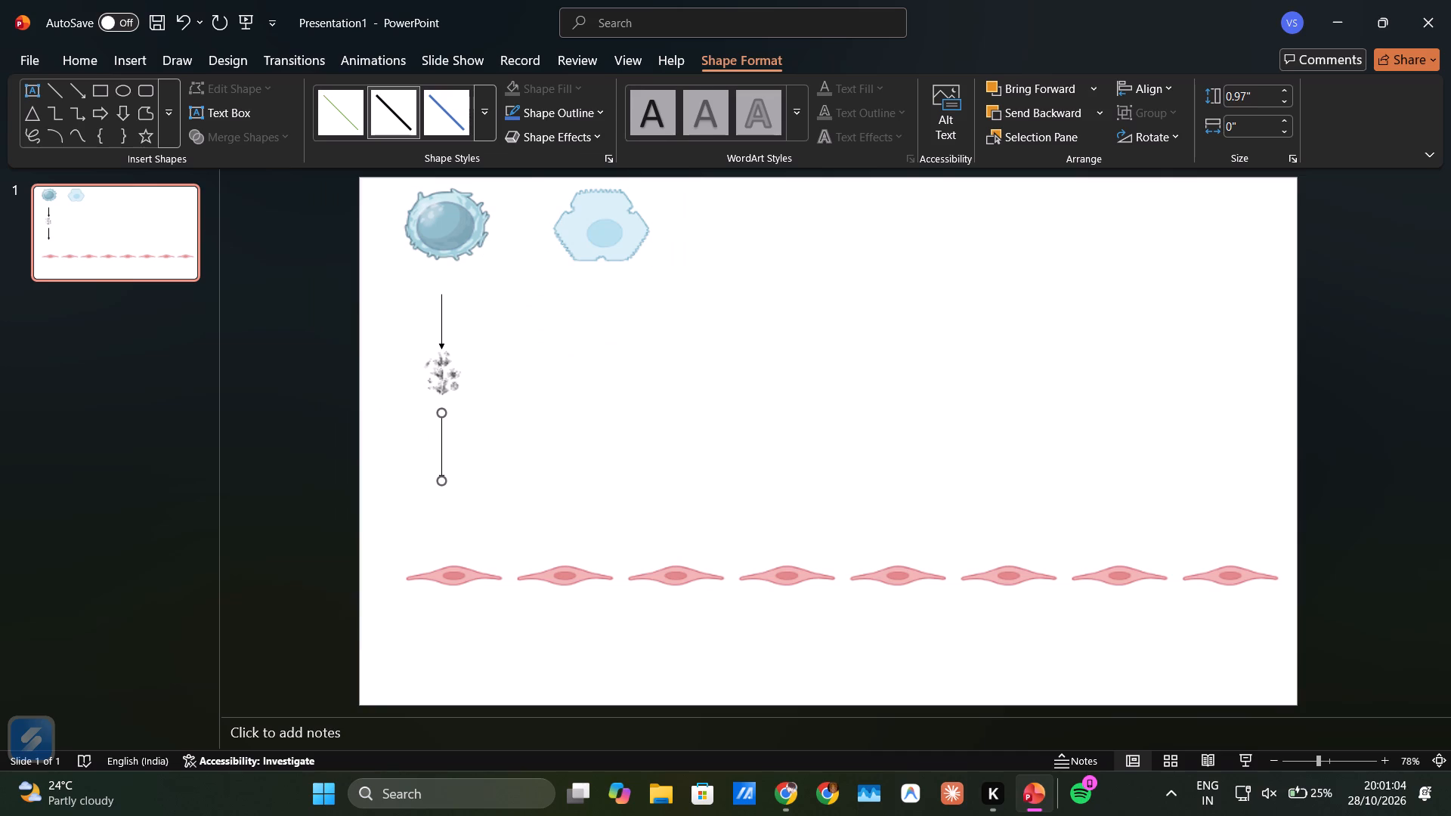
{"action": "left_click", "coordinate": [447, 286]}
Add a text box reading "B cell+" between the B cell and the upper arrow.
{"action": "left_click", "coordinate": [132, 66]}
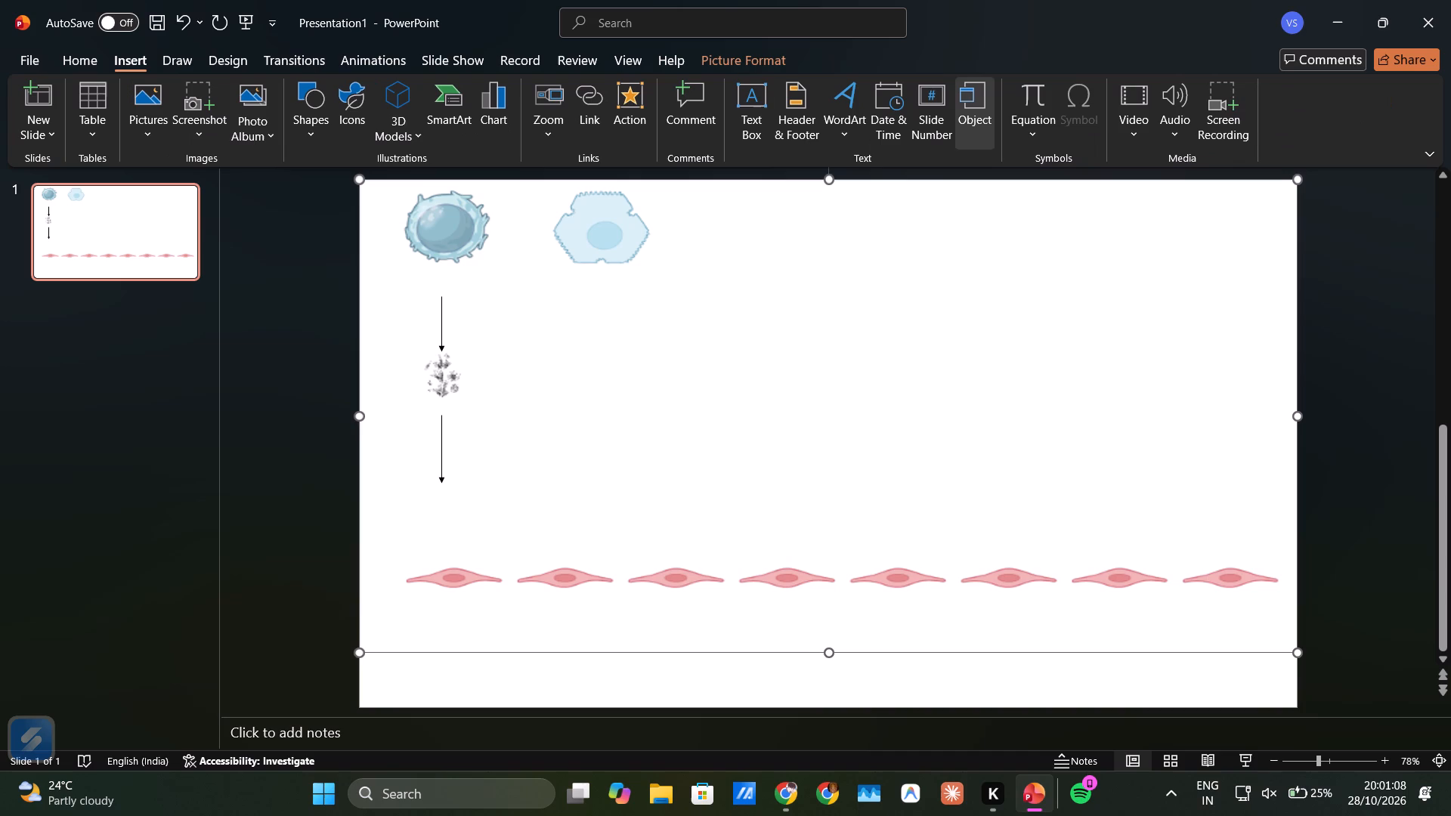
{"action": "left_click", "coordinate": [738, 120]}
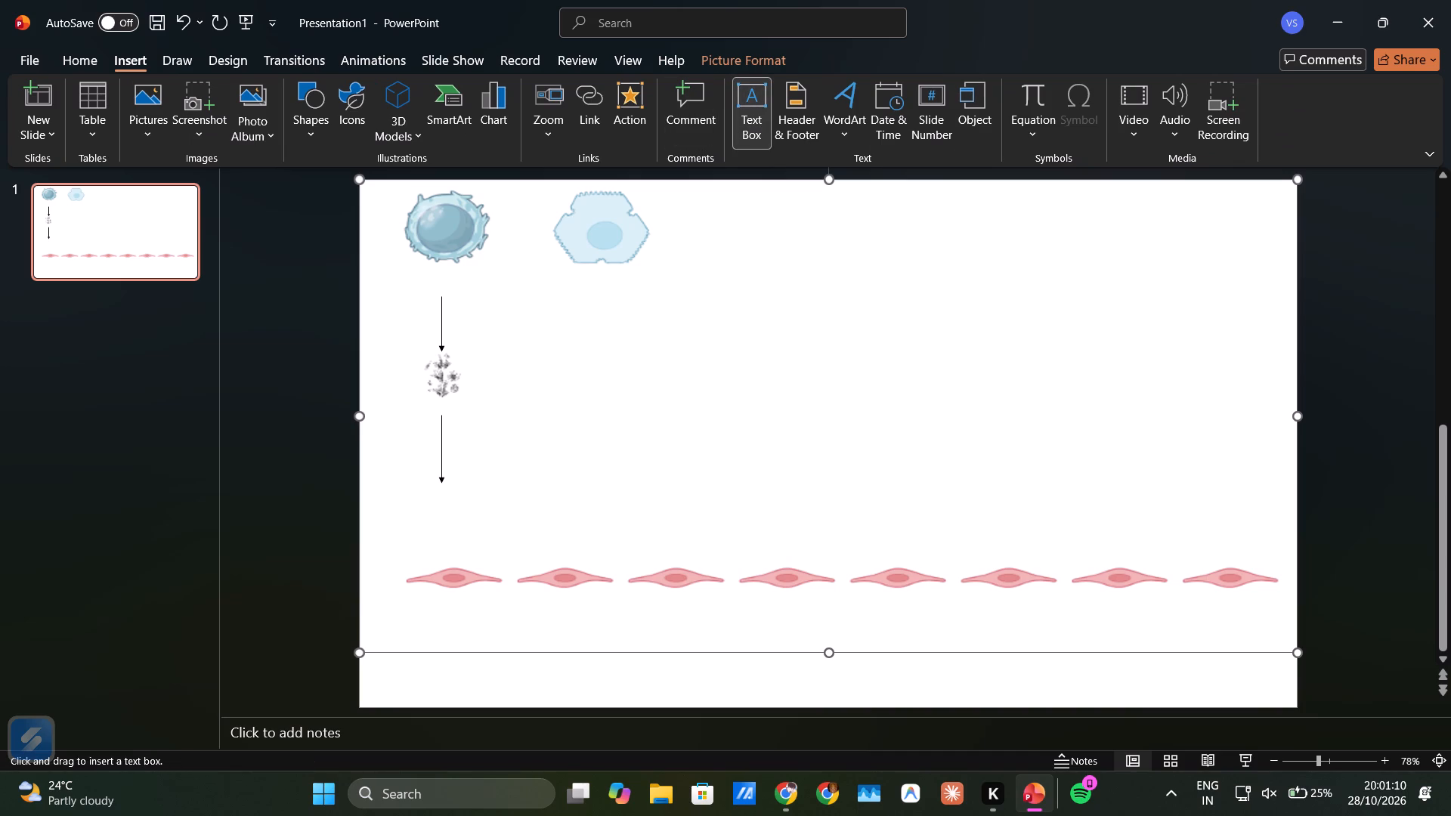
{"action": "left_click_drag", "start_coordinate": [413, 266], "coordinate": [470, 278]}
{"action": "left_click_drag", "start_coordinate": [470, 278], "coordinate": [486, 292]}
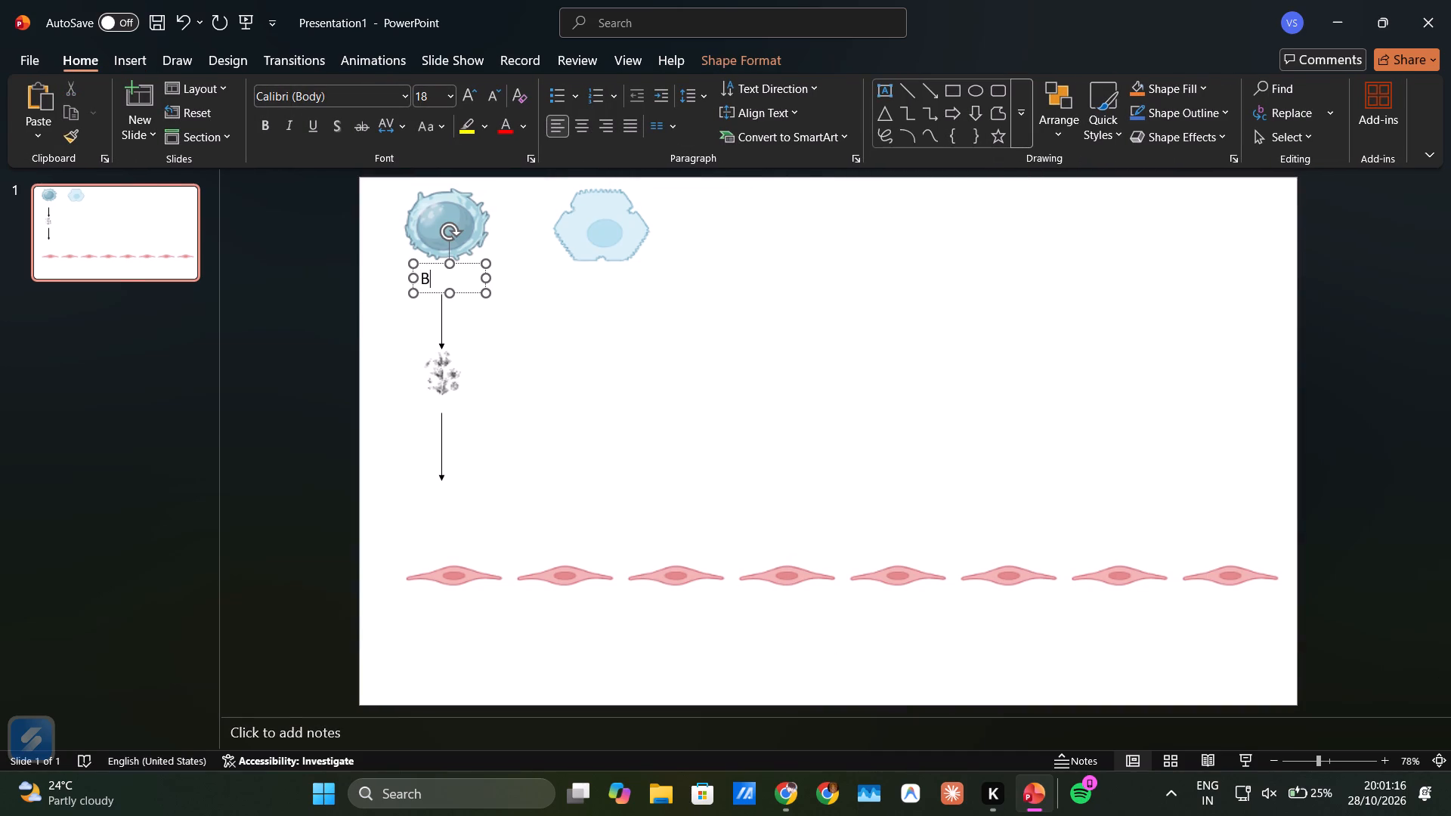
{"action": "key", "text": "space"}
{"action": "type", "text": "cell"}
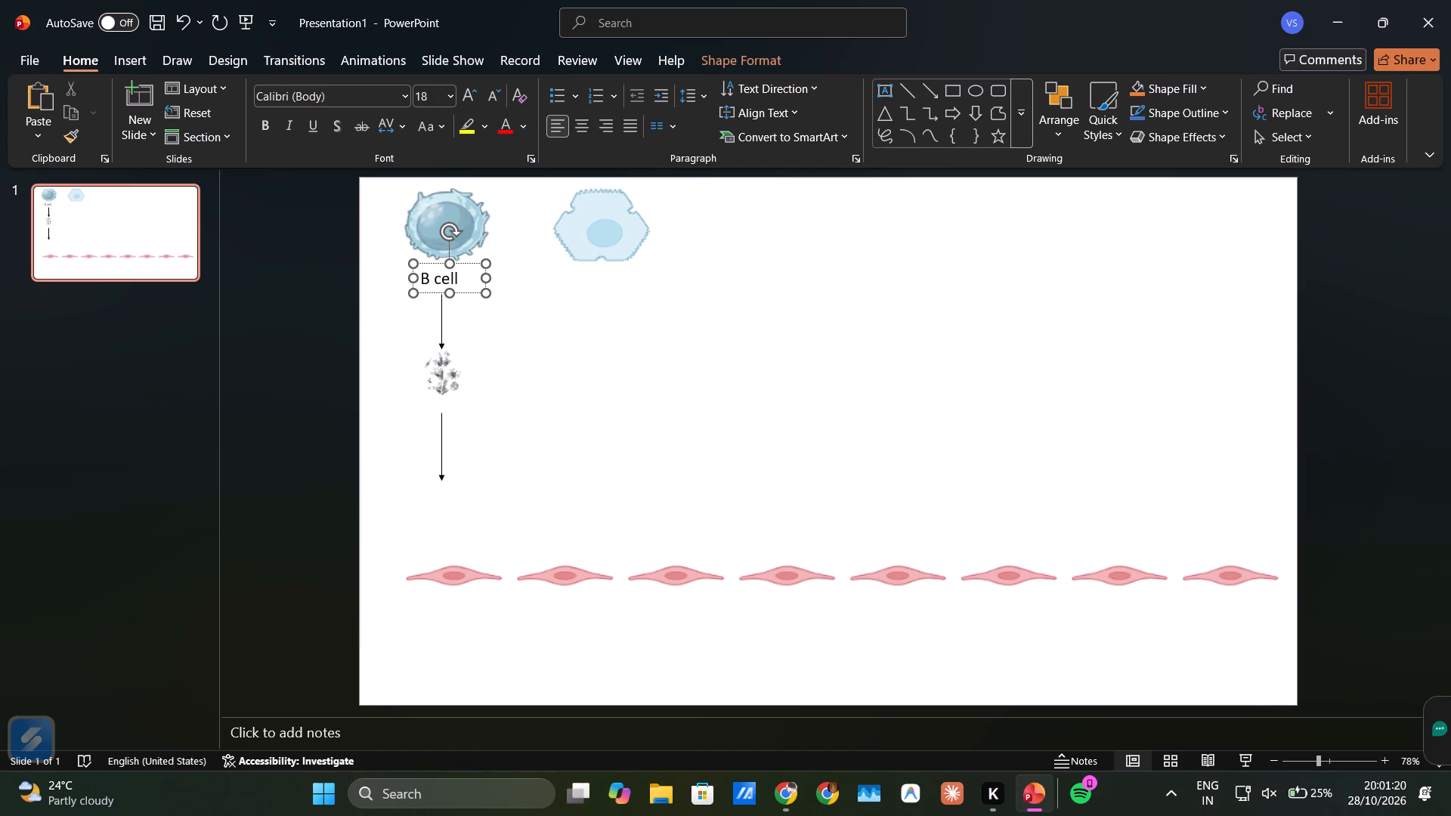
{"action": "key", "text": "shift+plus"}
Make the "B cell+" label bold, keeping the figure picture in its original place.
{"action": "left_click", "coordinate": [488, 280]}
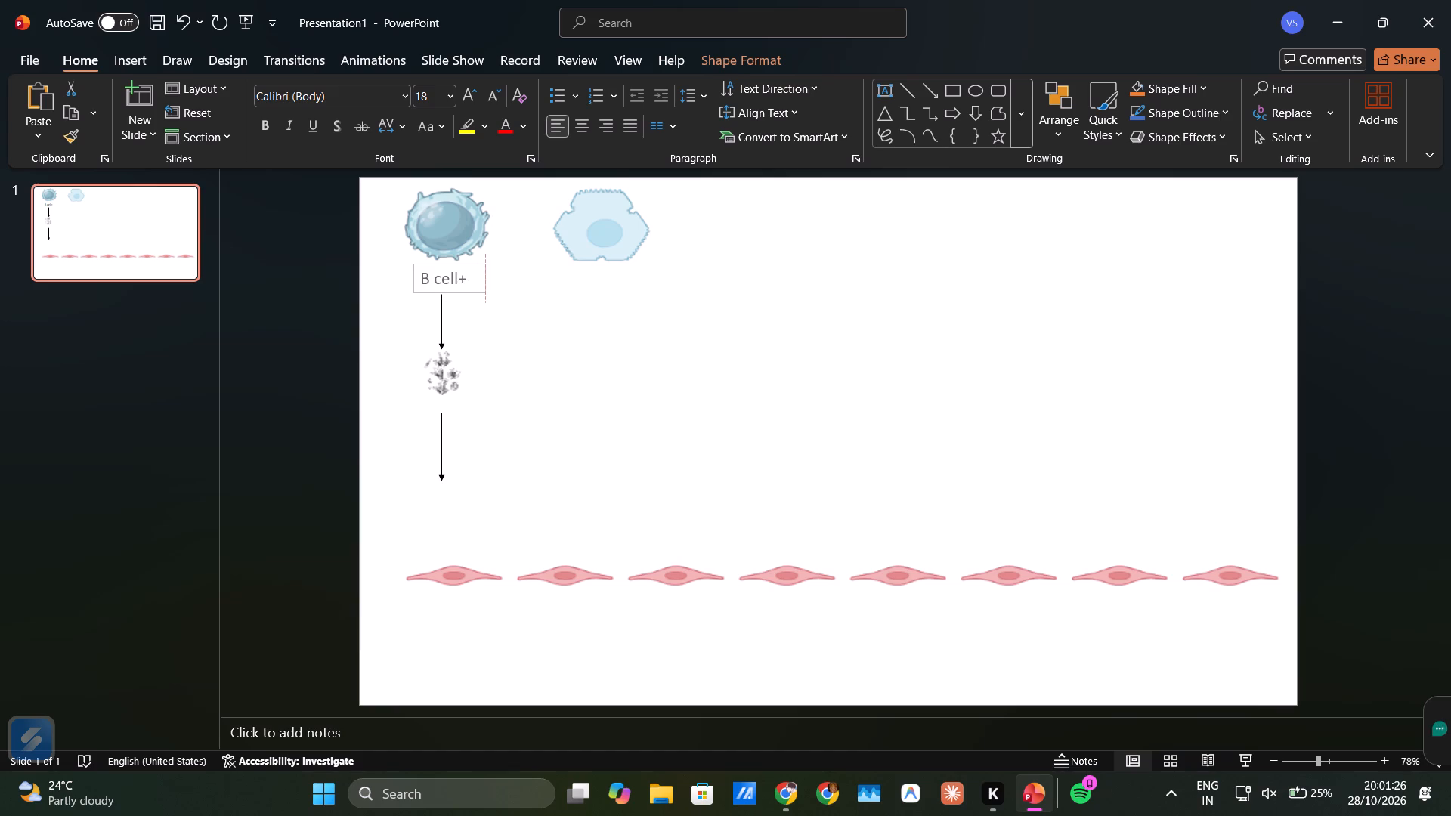
{"action": "left_click", "coordinate": [415, 274]}
{"action": "left_click", "coordinate": [259, 125]}
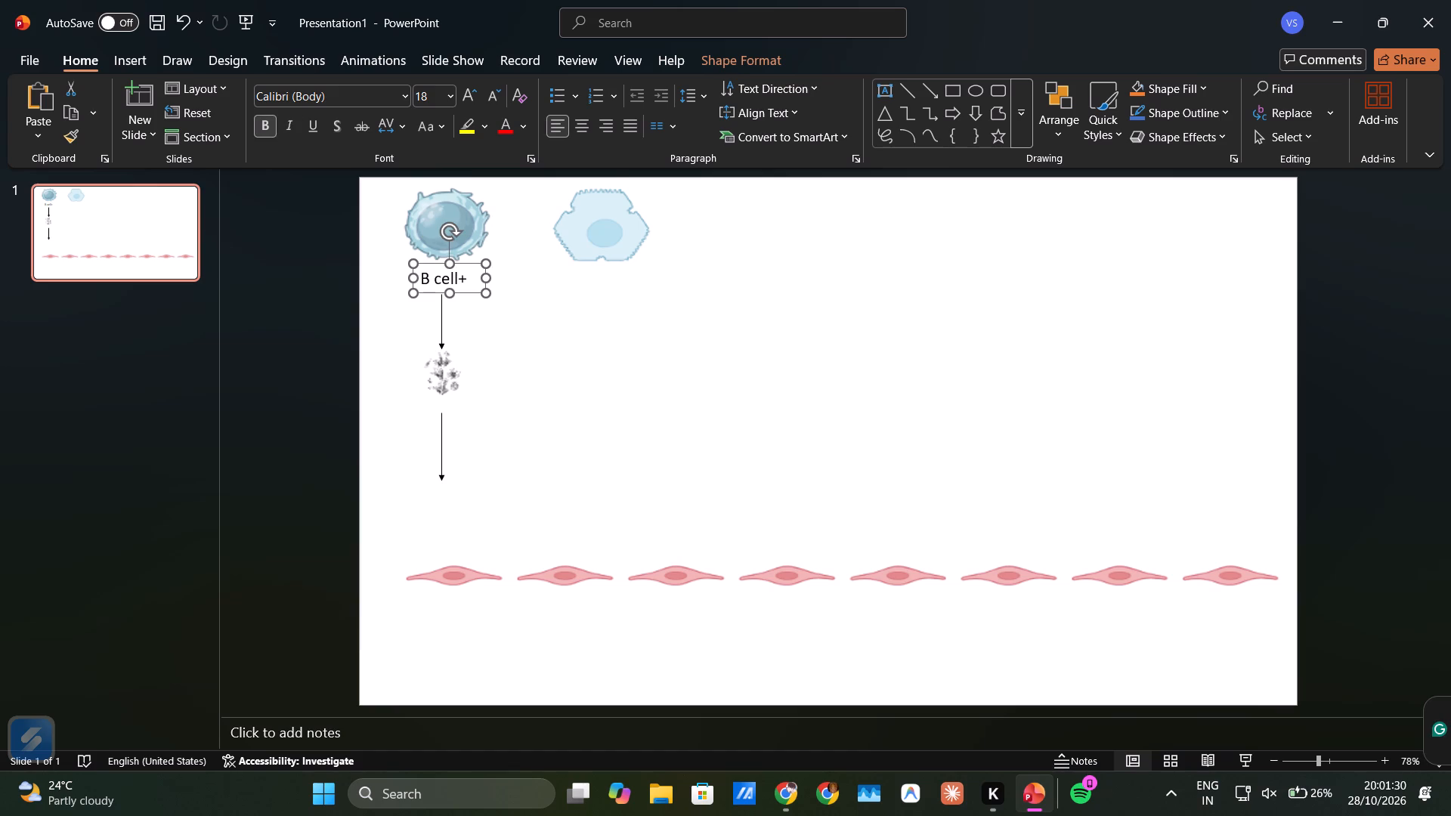
{"action": "left_click", "coordinate": [522, 323]}
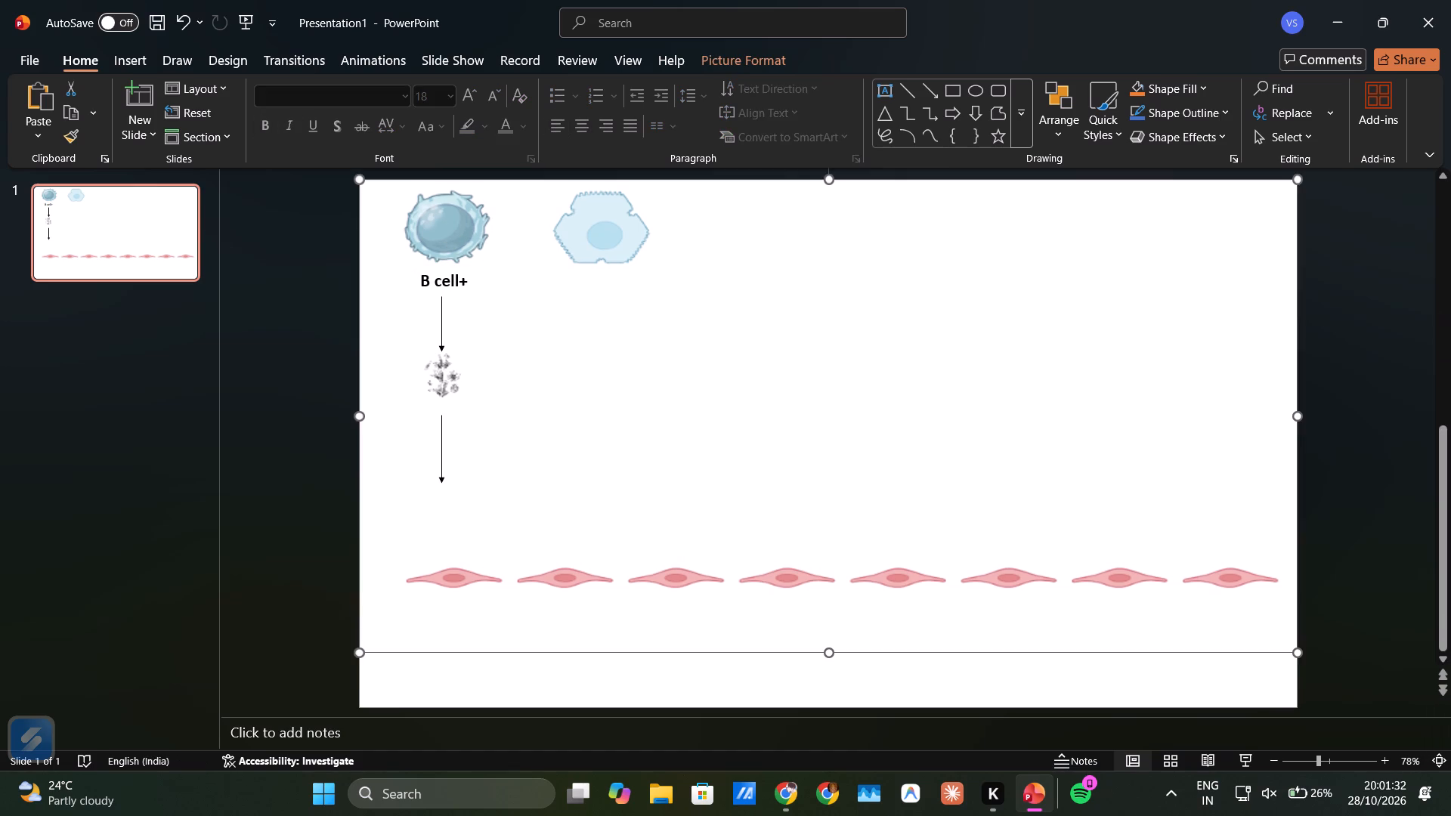
{"action": "left_click", "coordinate": [583, 277]}
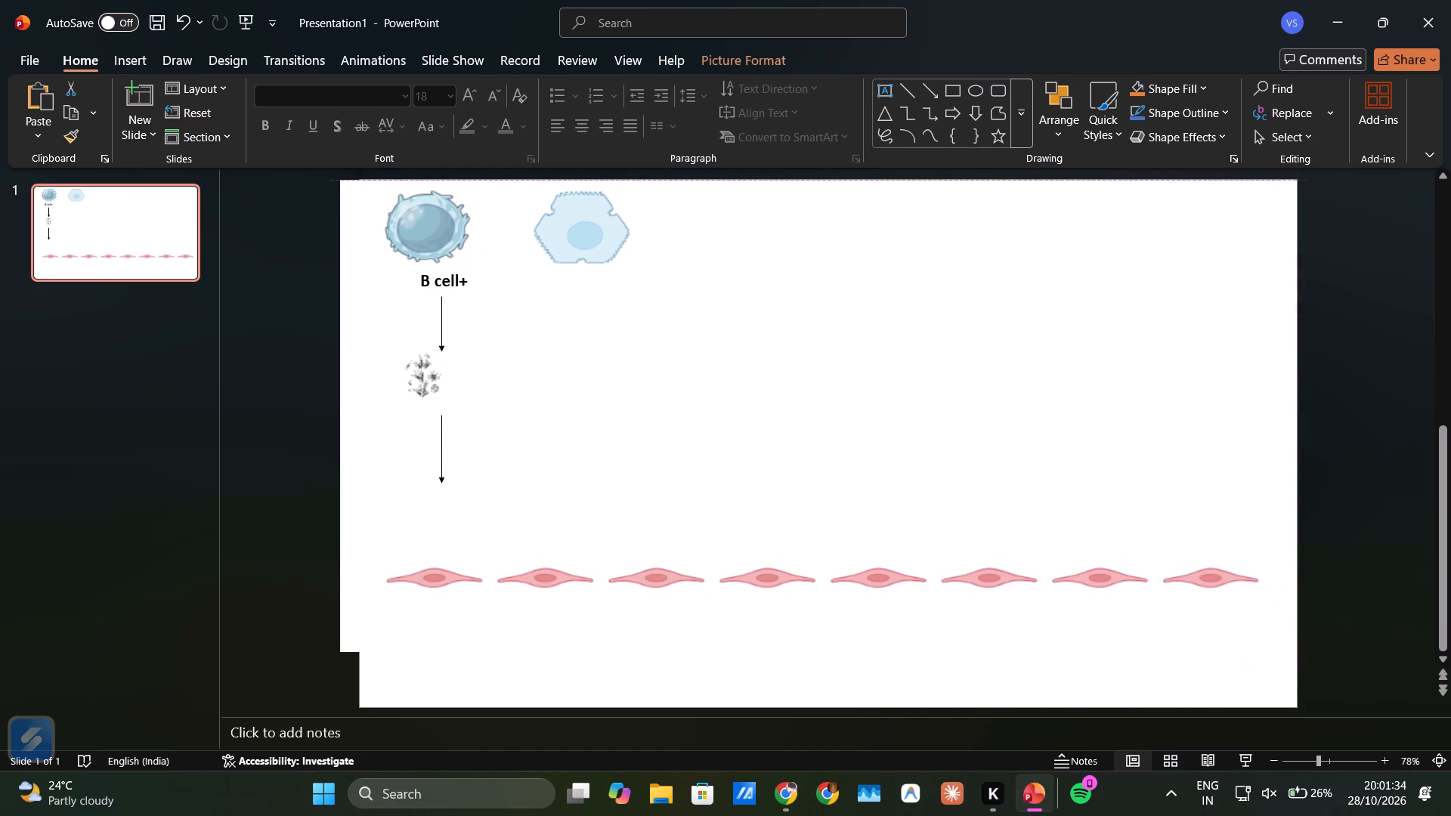
{"action": "key", "text": "ctrl+z"}
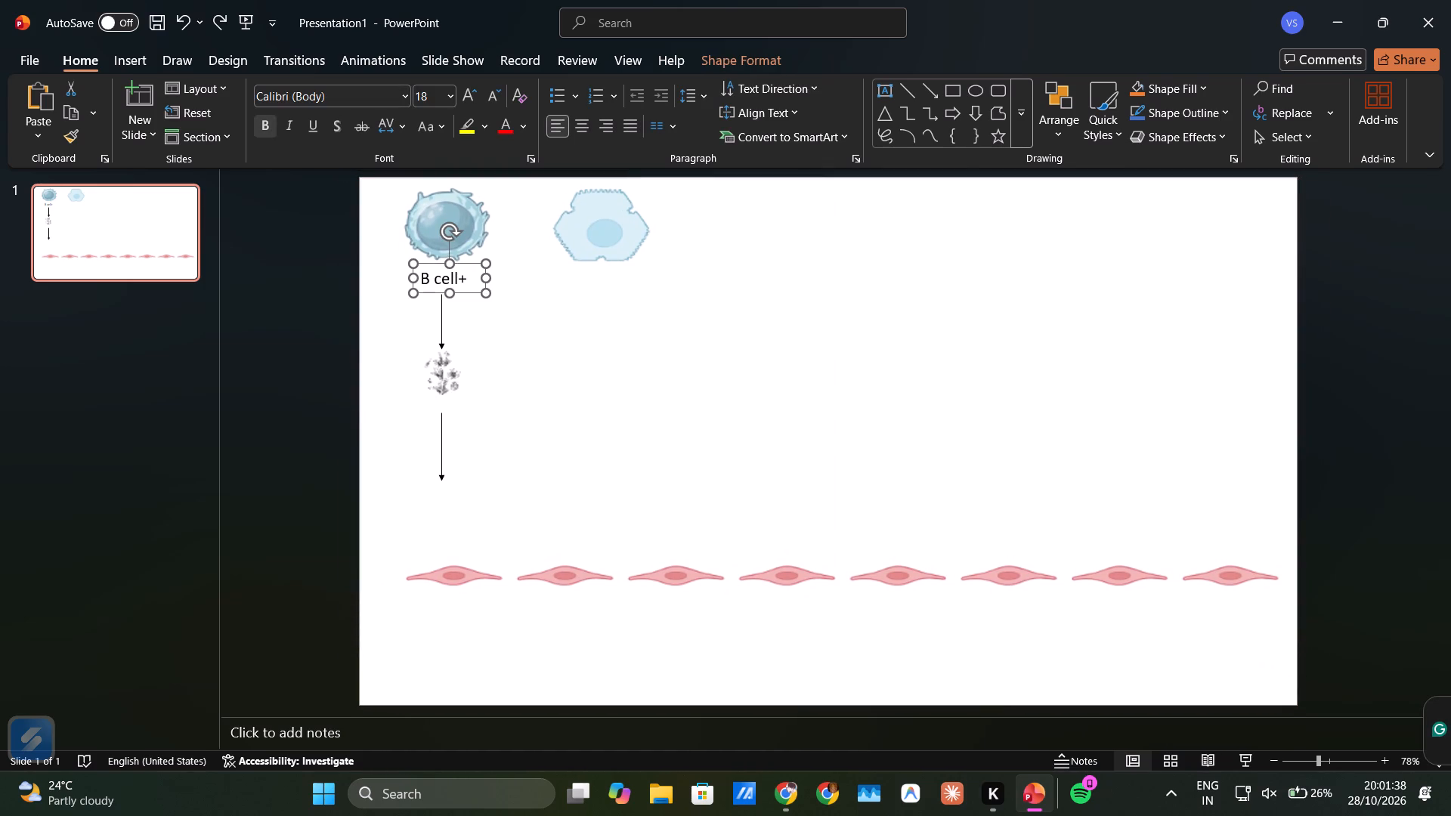
{"action": "left_click", "coordinate": [259, 128]}
{"action": "left_click", "coordinate": [577, 273]}
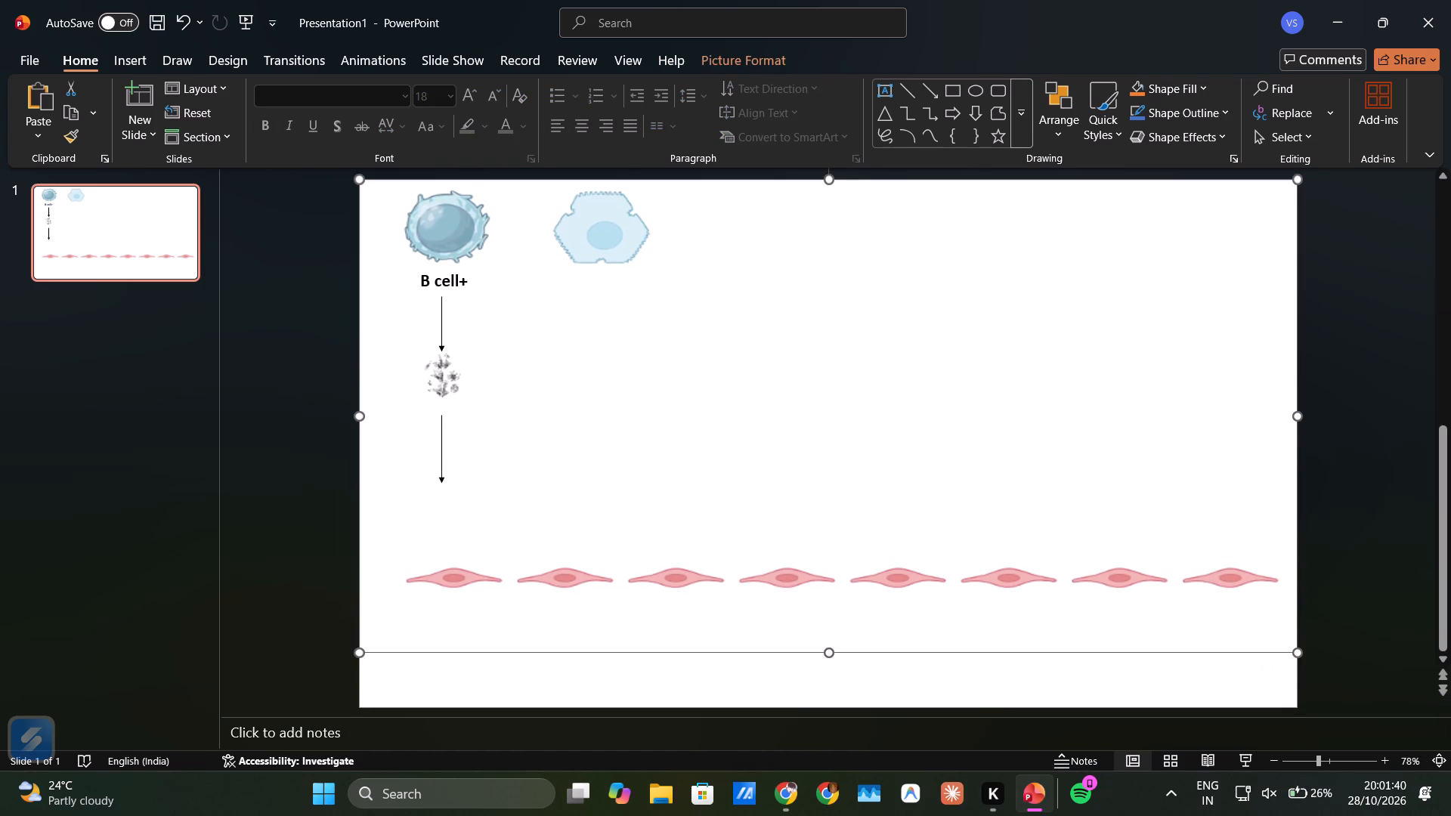
Add a text box reading "Hepatocyte" directly beneath the hepatocyte, level with the "B cell+" label.
{"action": "left_click", "coordinate": [138, 63]}
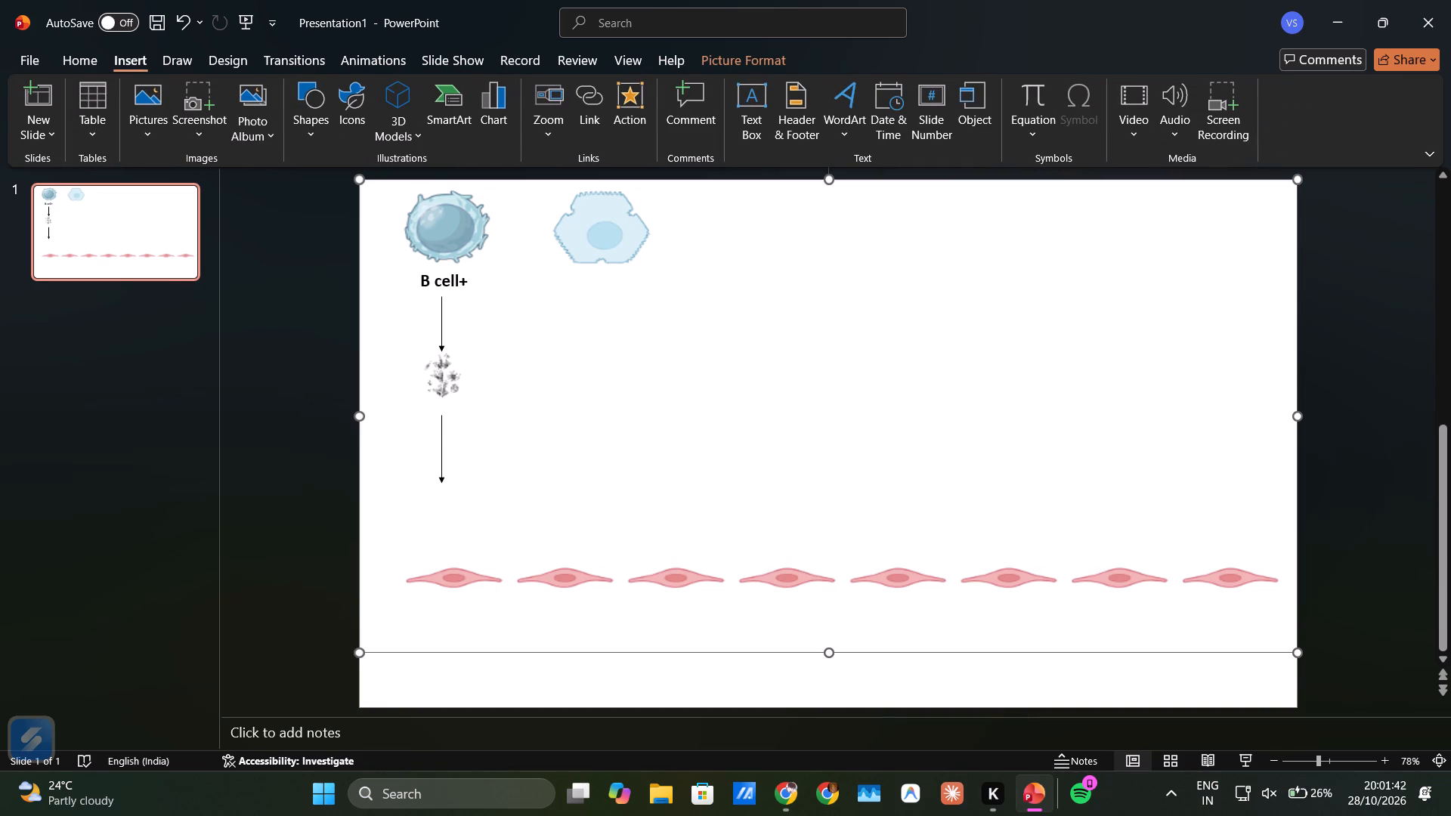
{"action": "left_click", "coordinate": [756, 114]}
{"action": "left_click_drag", "start_coordinate": [560, 279], "coordinate": [654, 310]}
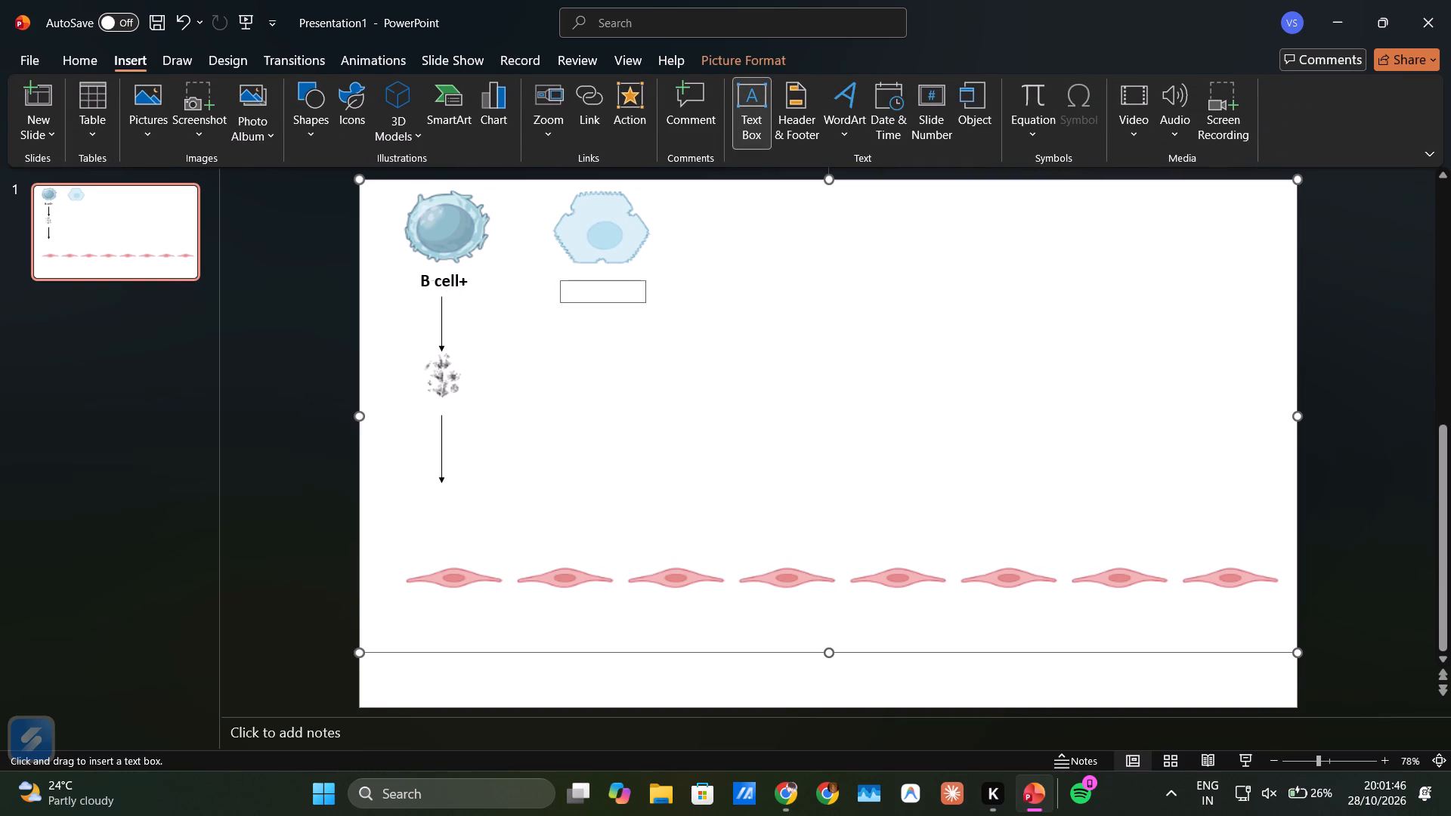
{"action": "left_click_drag", "start_coordinate": [654, 310], "coordinate": [646, 319]}
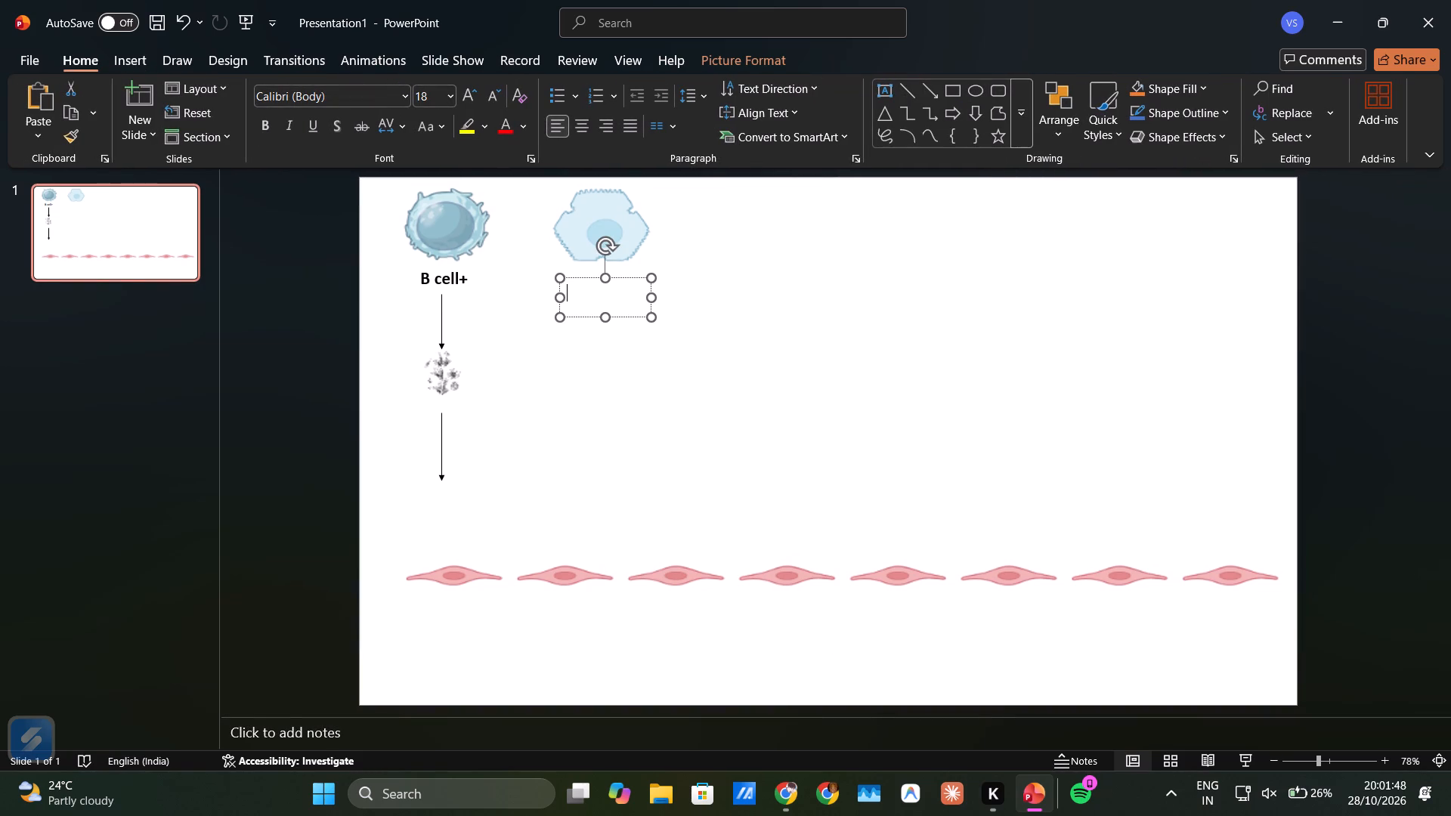
{"action": "left_click_drag", "start_coordinate": [617, 301], "coordinate": [616, 288]}
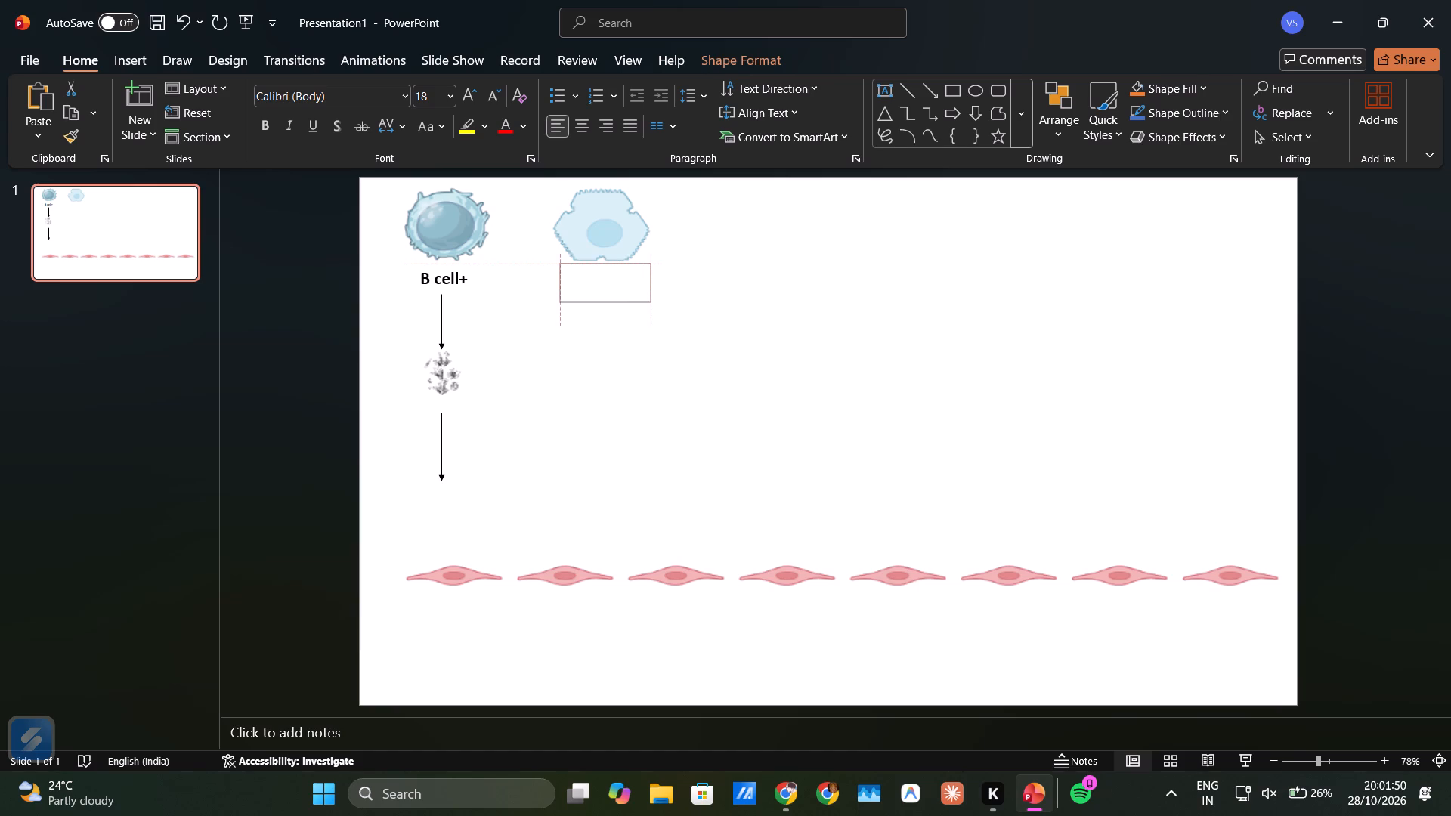
{"action": "left_click_drag", "start_coordinate": [608, 303], "coordinate": [609, 294]}
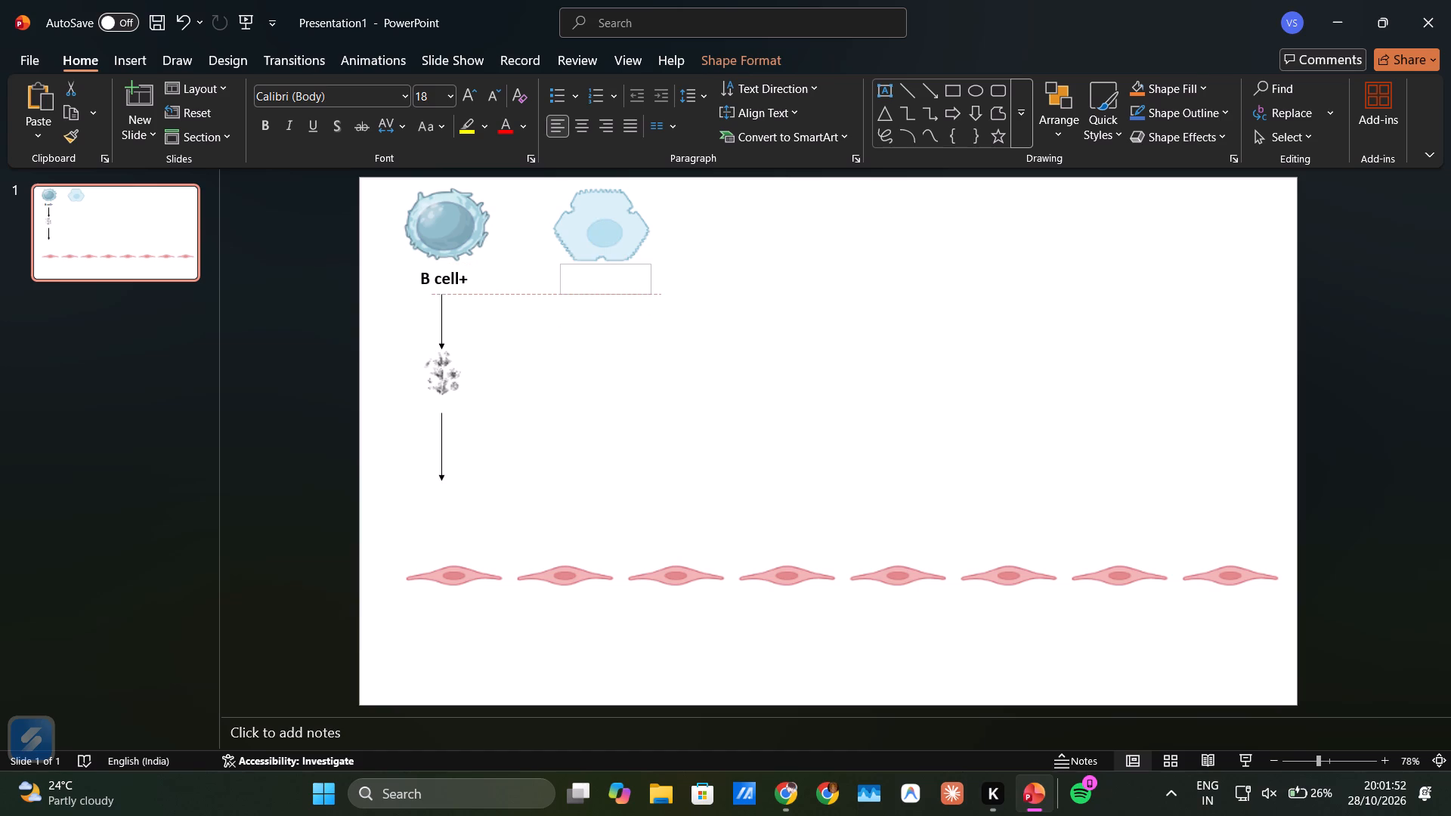
{"action": "left_click_drag", "start_coordinate": [609, 294], "coordinate": [610, 294]}
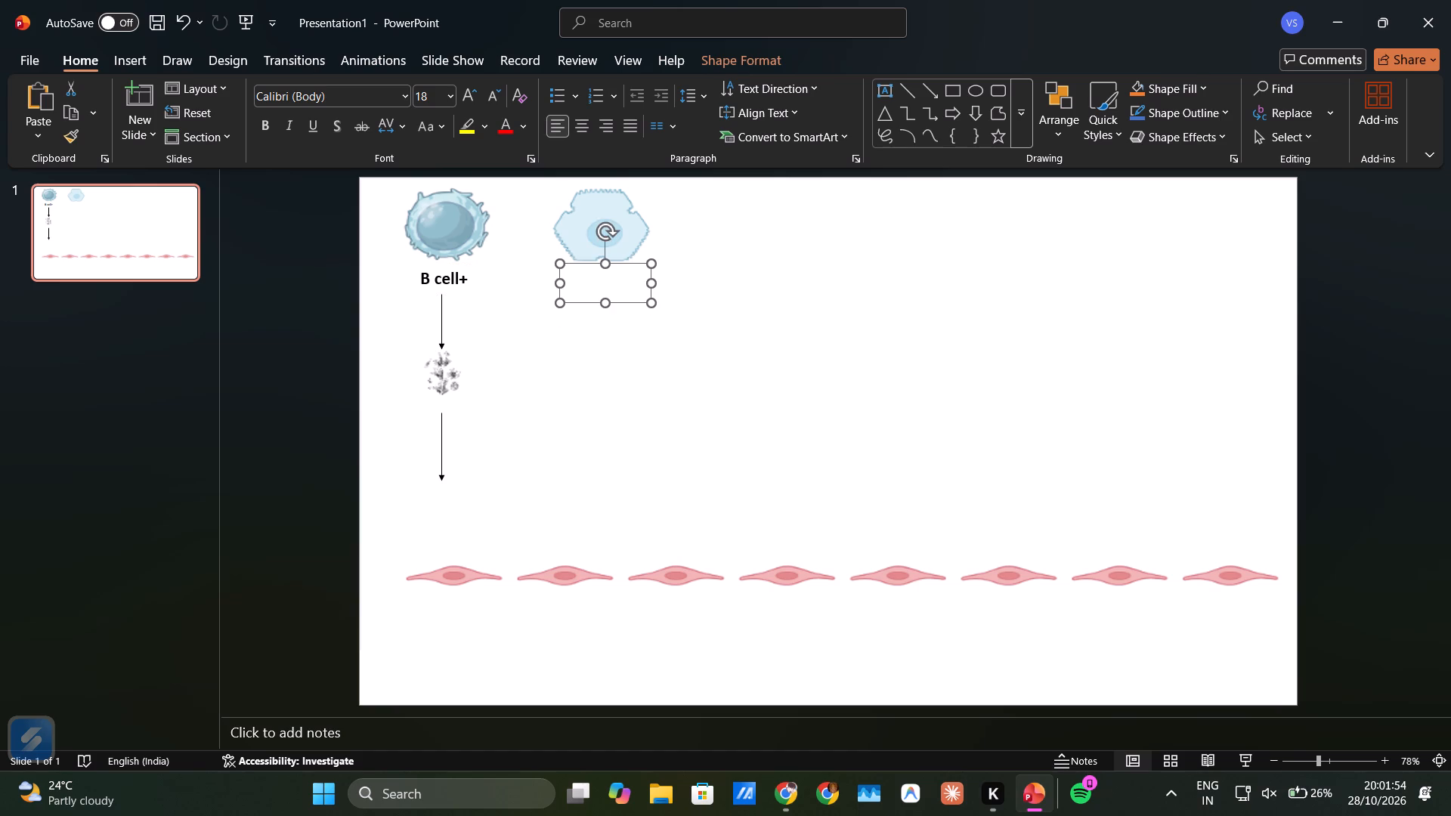
{"action": "left_click", "coordinate": [592, 284]}
{"action": "left_click", "coordinate": [577, 283]}
{"action": "key", "text": "h"}
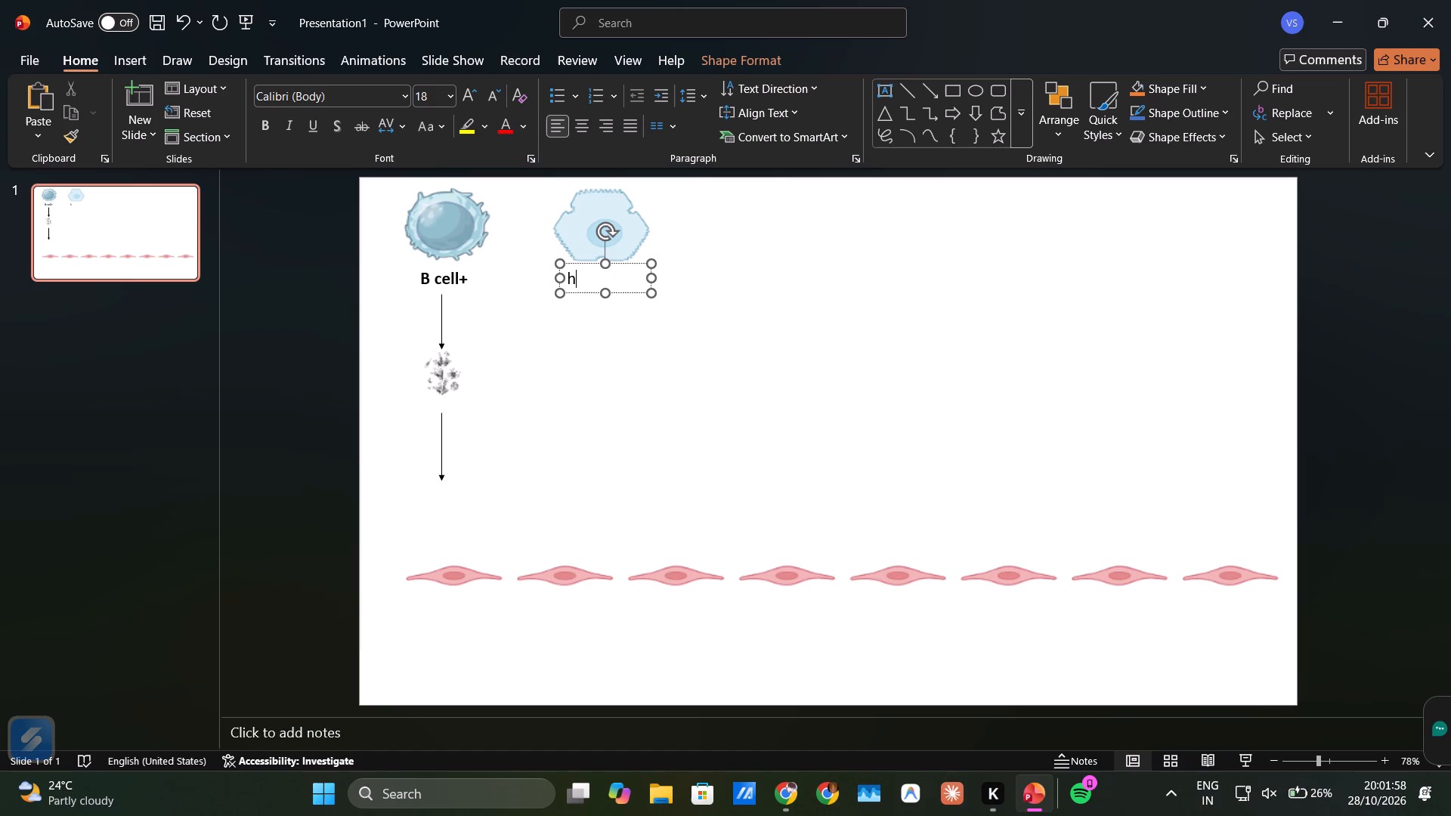
{"action": "key", "text": "BackSpace"}
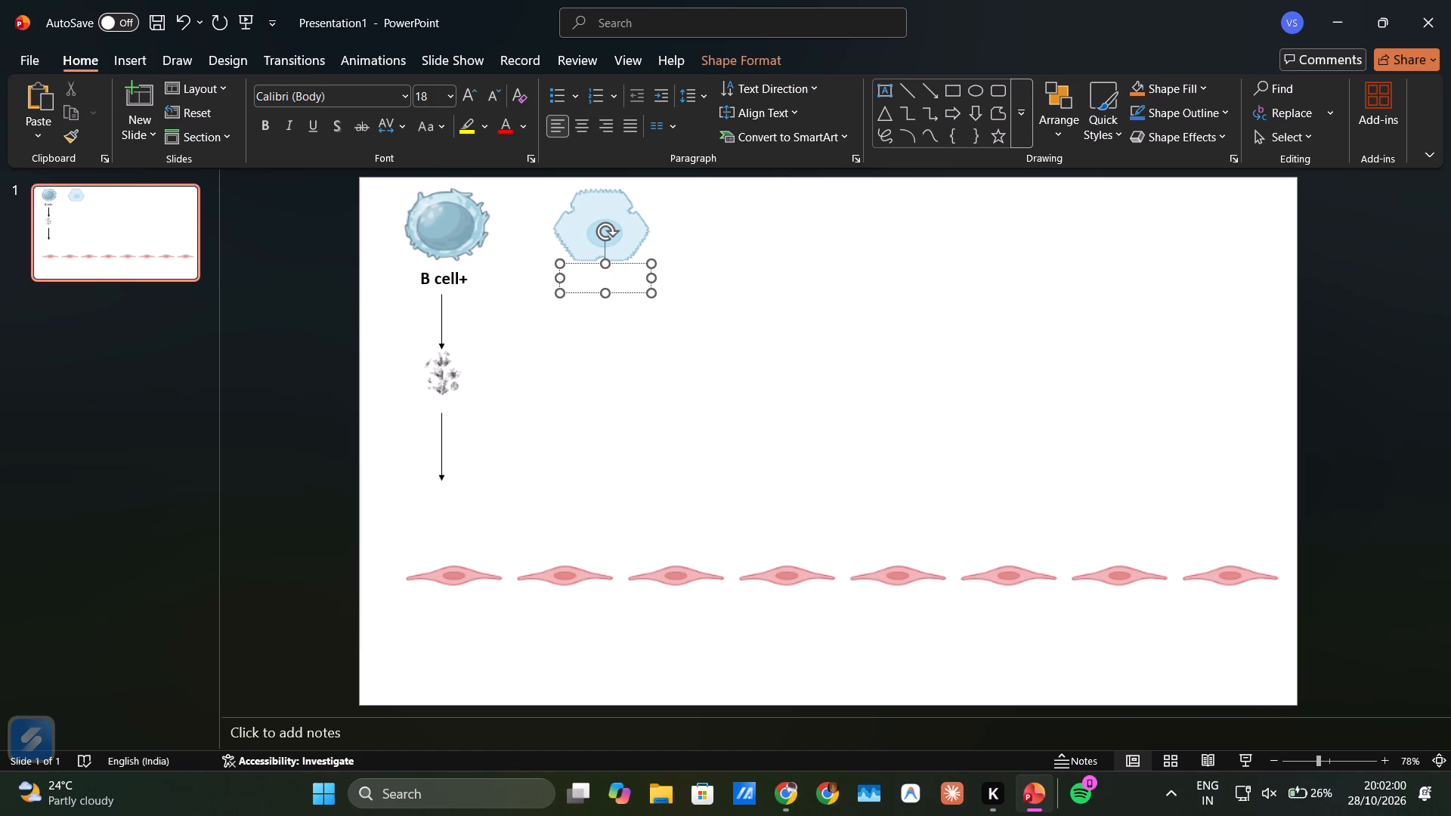
{"action": "type", "text": "ep"}
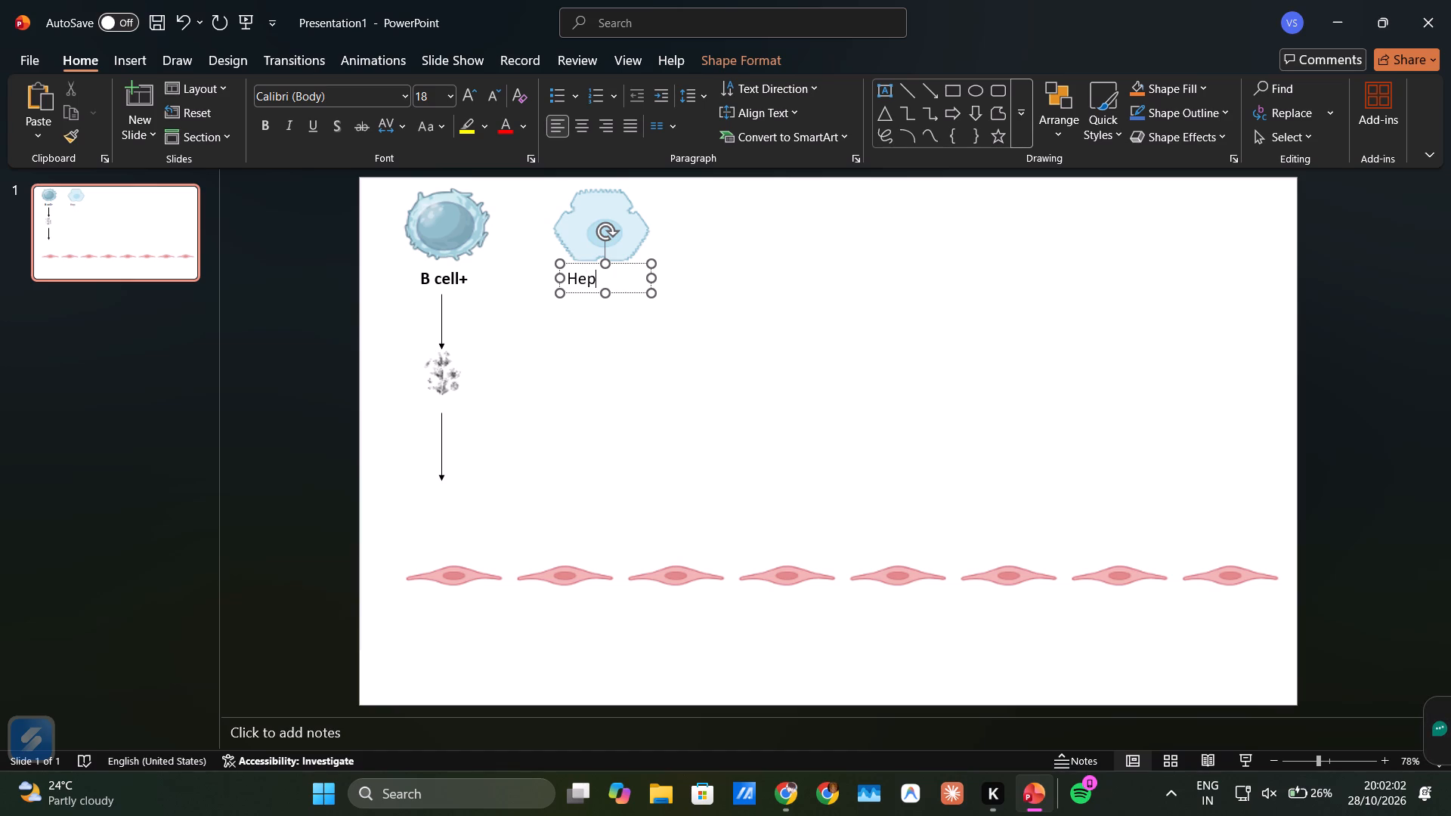
{"action": "type", "text": "atocyte"}
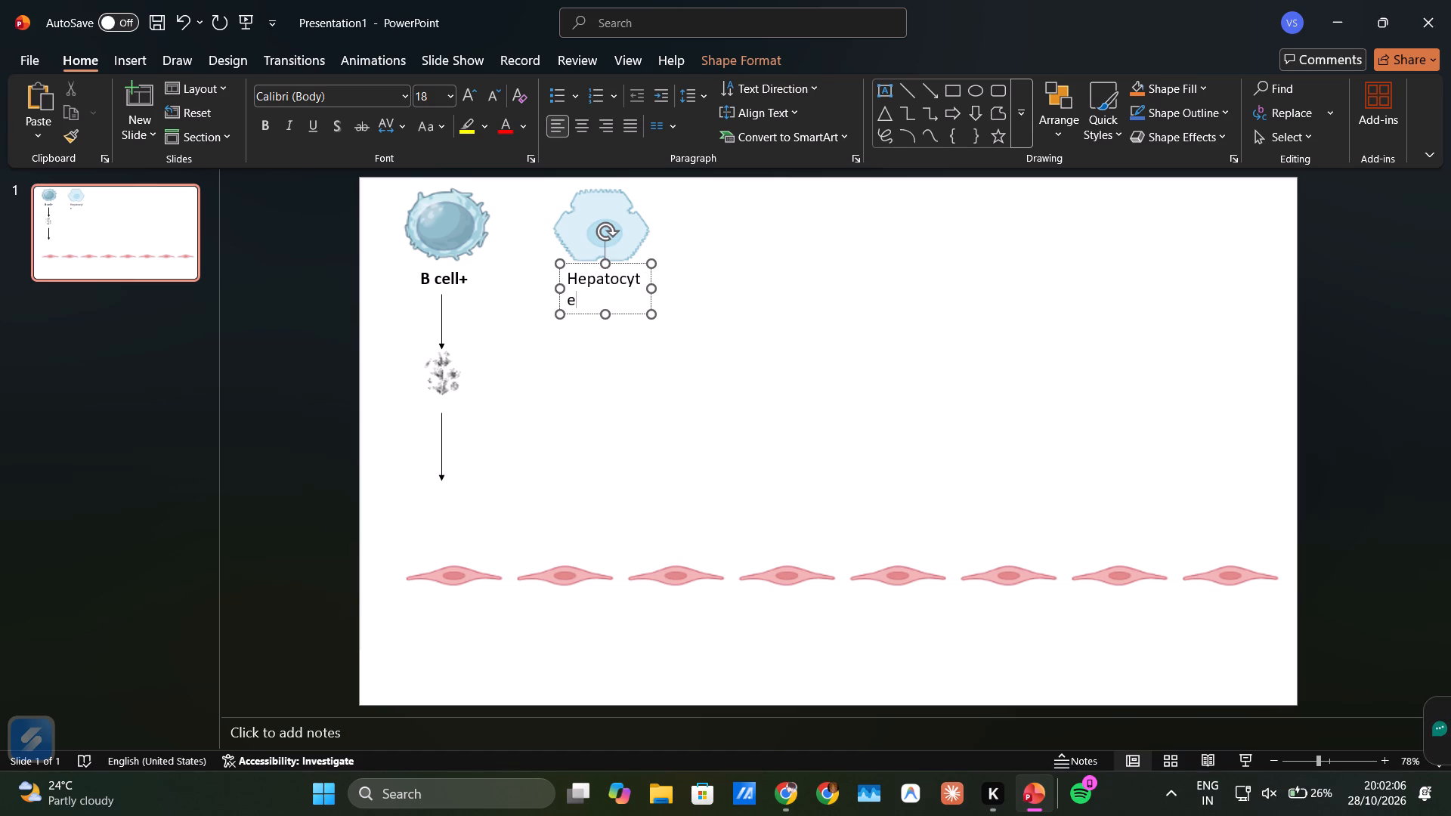
Widen the "Hepatocyte" text box on both sides so the word fits on one line, centred beneath the cell.
{"action": "left_click_drag", "start_coordinate": [648, 288], "coordinate": [656, 287]}
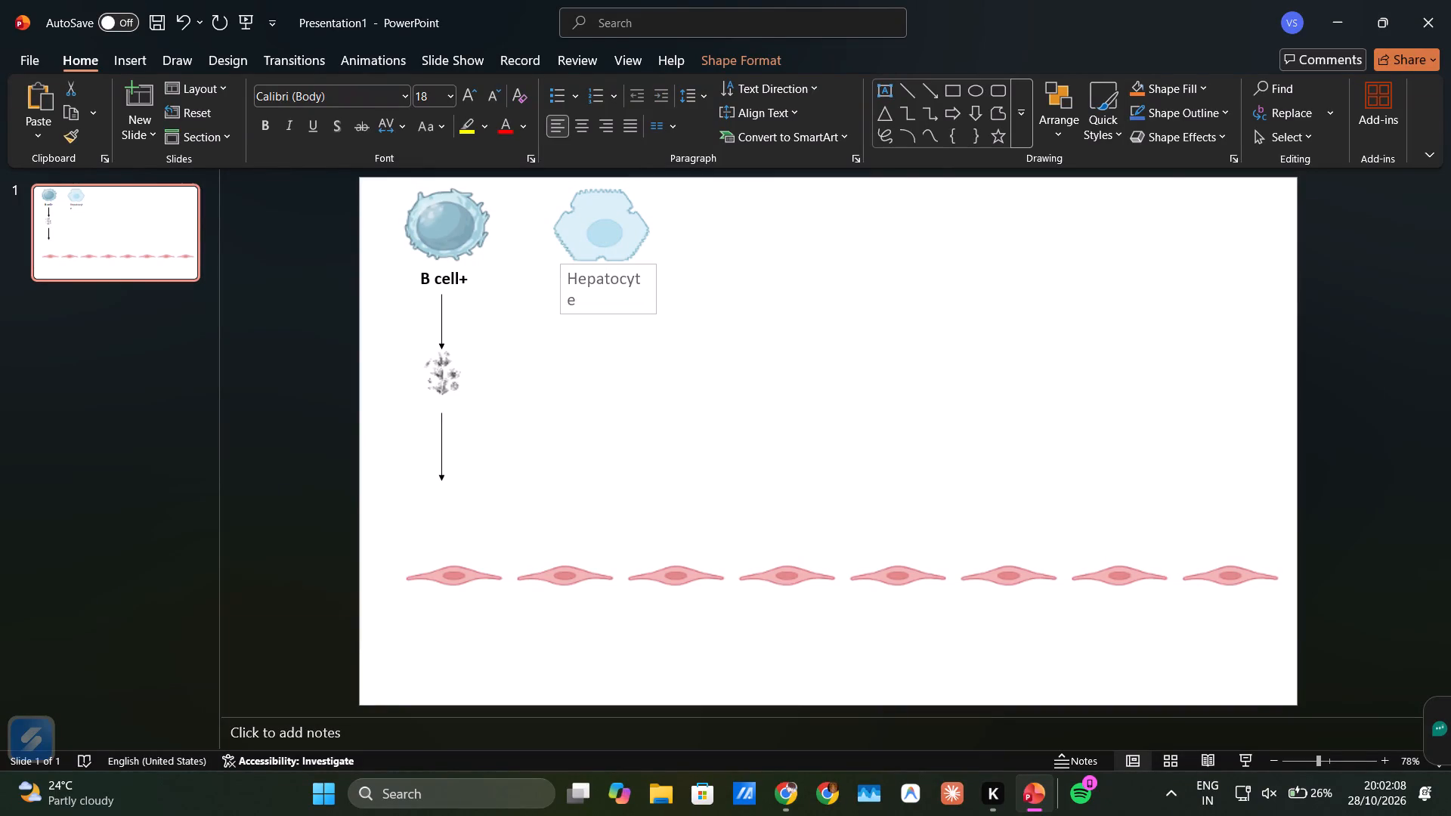
{"action": "left_click_drag", "start_coordinate": [656, 287], "coordinate": [664, 287]}
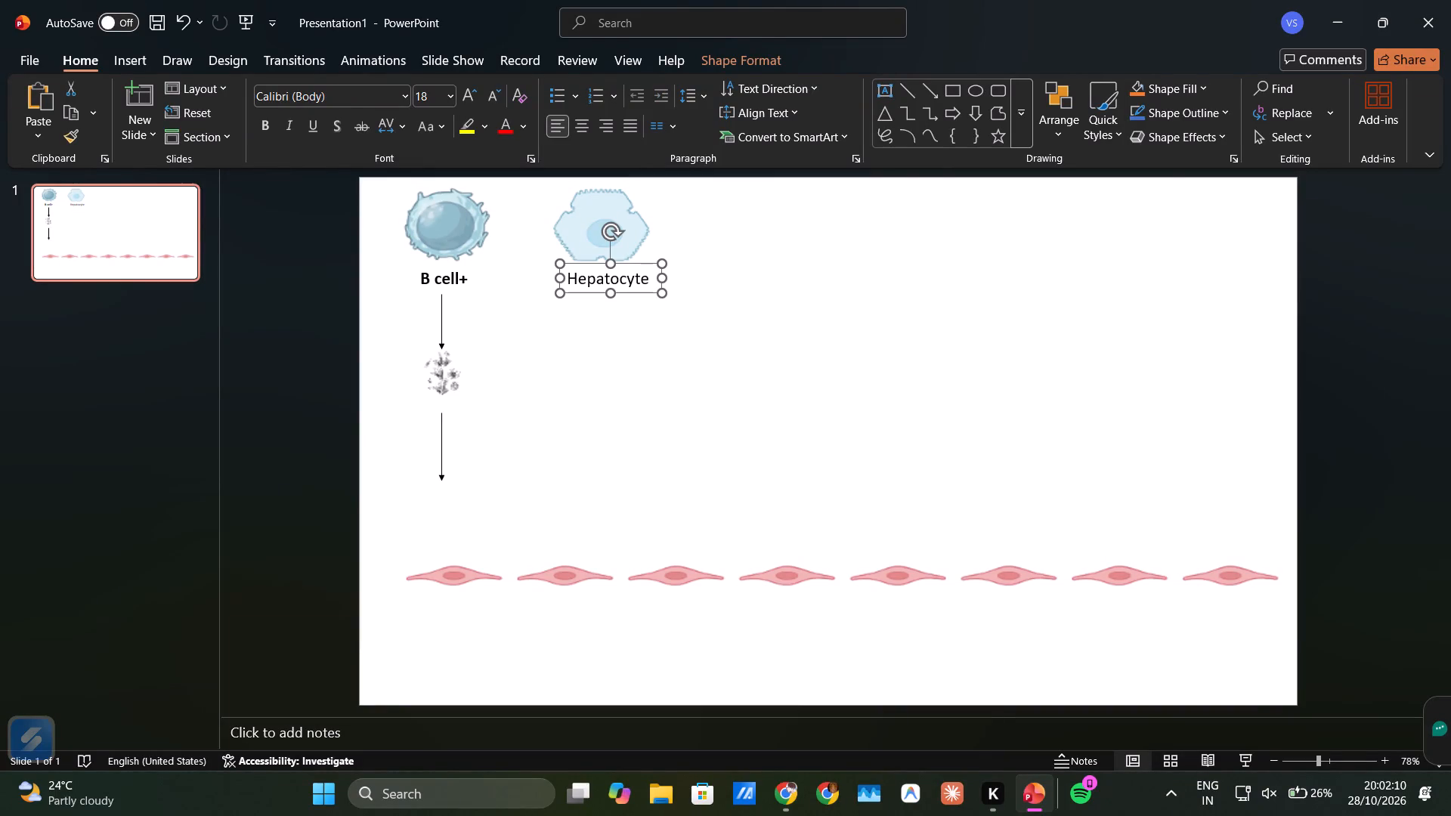
{"action": "left_click_drag", "start_coordinate": [563, 279], "coordinate": [556, 279]}
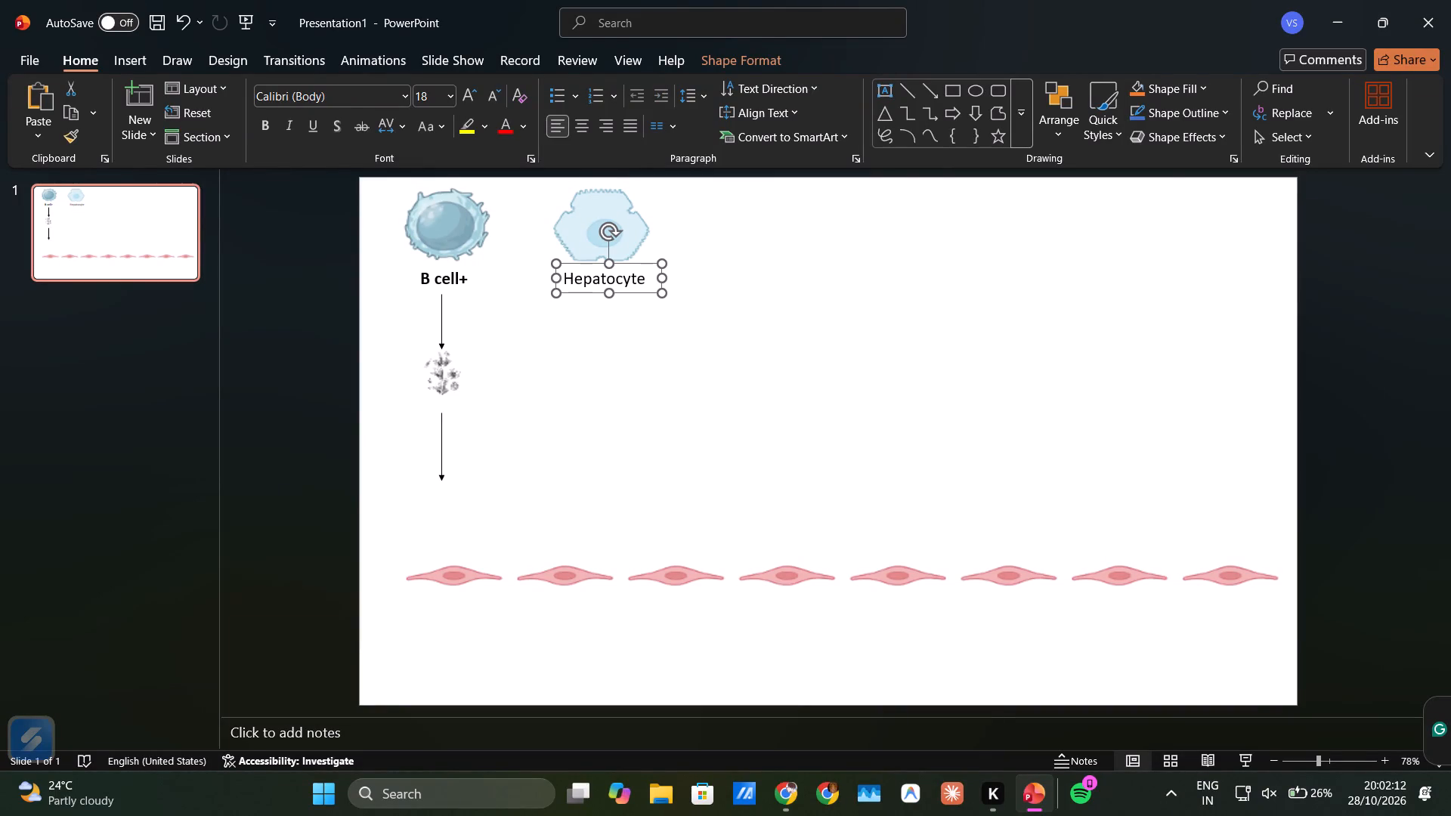
{"action": "left_click", "coordinate": [626, 351]}
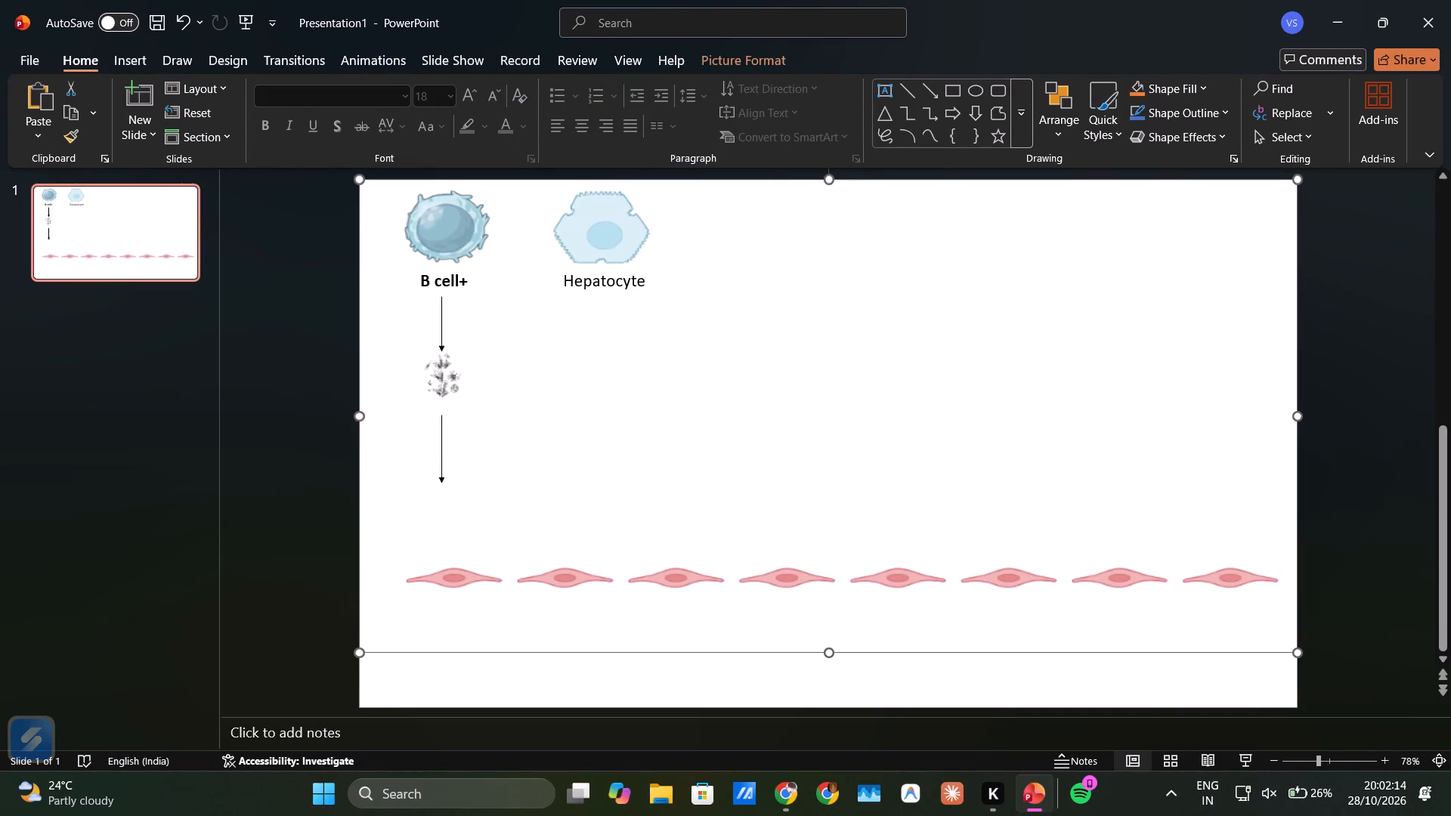
Make the "Hepatocyte" label bold.
{"action": "left_click", "coordinate": [571, 281]}
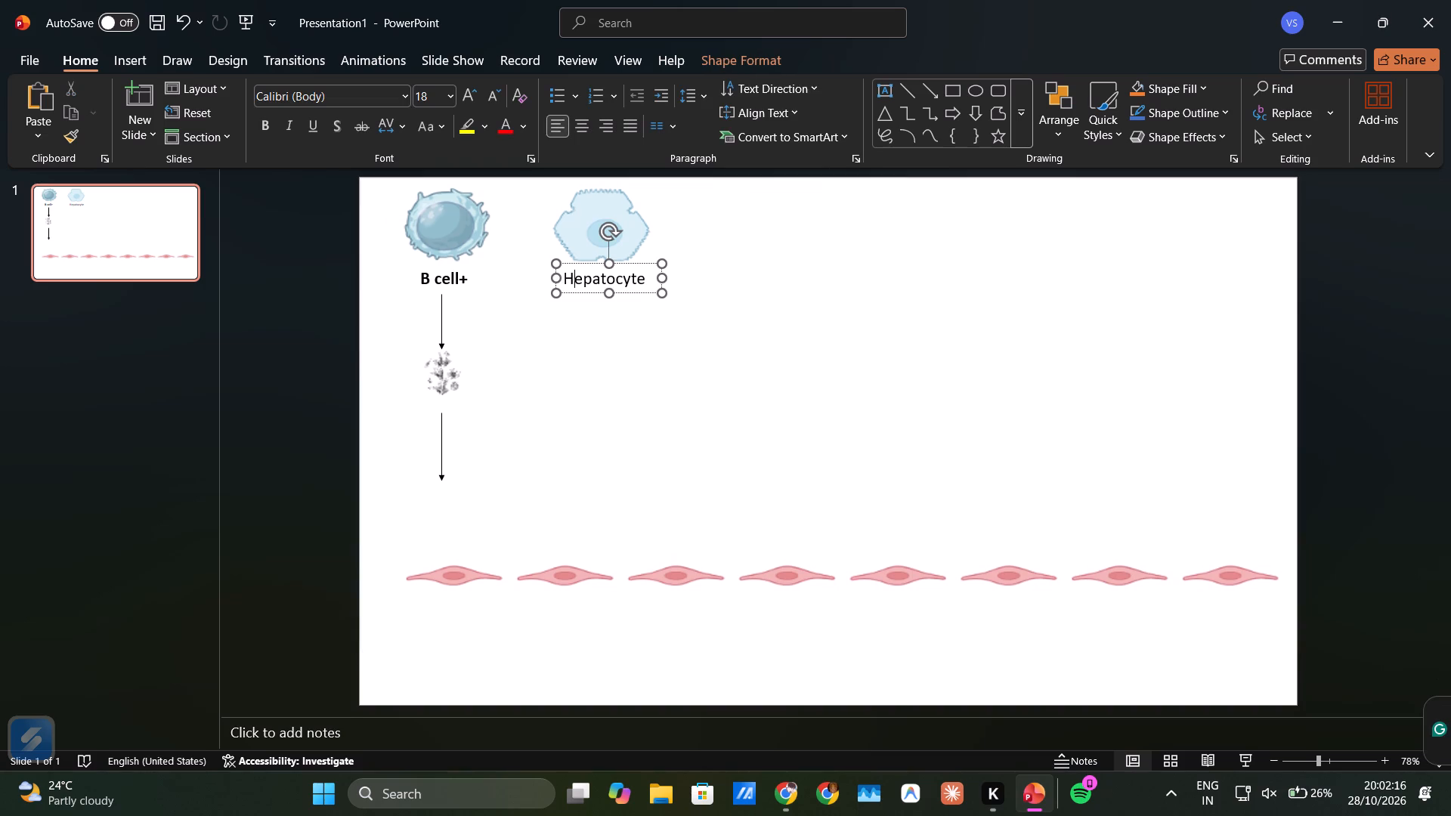
{"action": "left_click", "coordinate": [562, 280]}
{"action": "left_click_drag", "start_coordinate": [568, 280], "coordinate": [645, 282]}
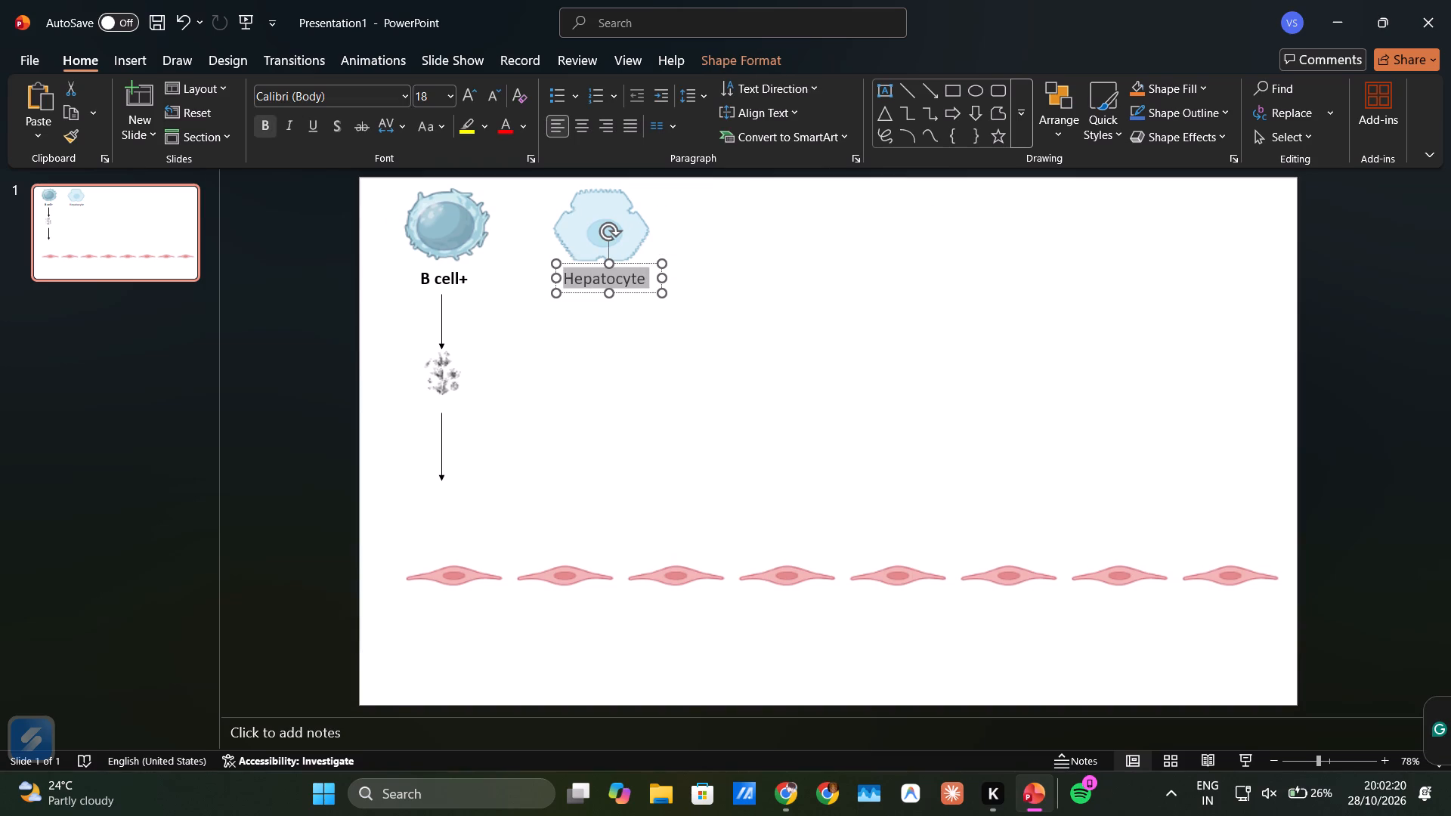
{"action": "left_click", "coordinate": [273, 128]}
{"action": "left_click", "coordinate": [512, 304]}
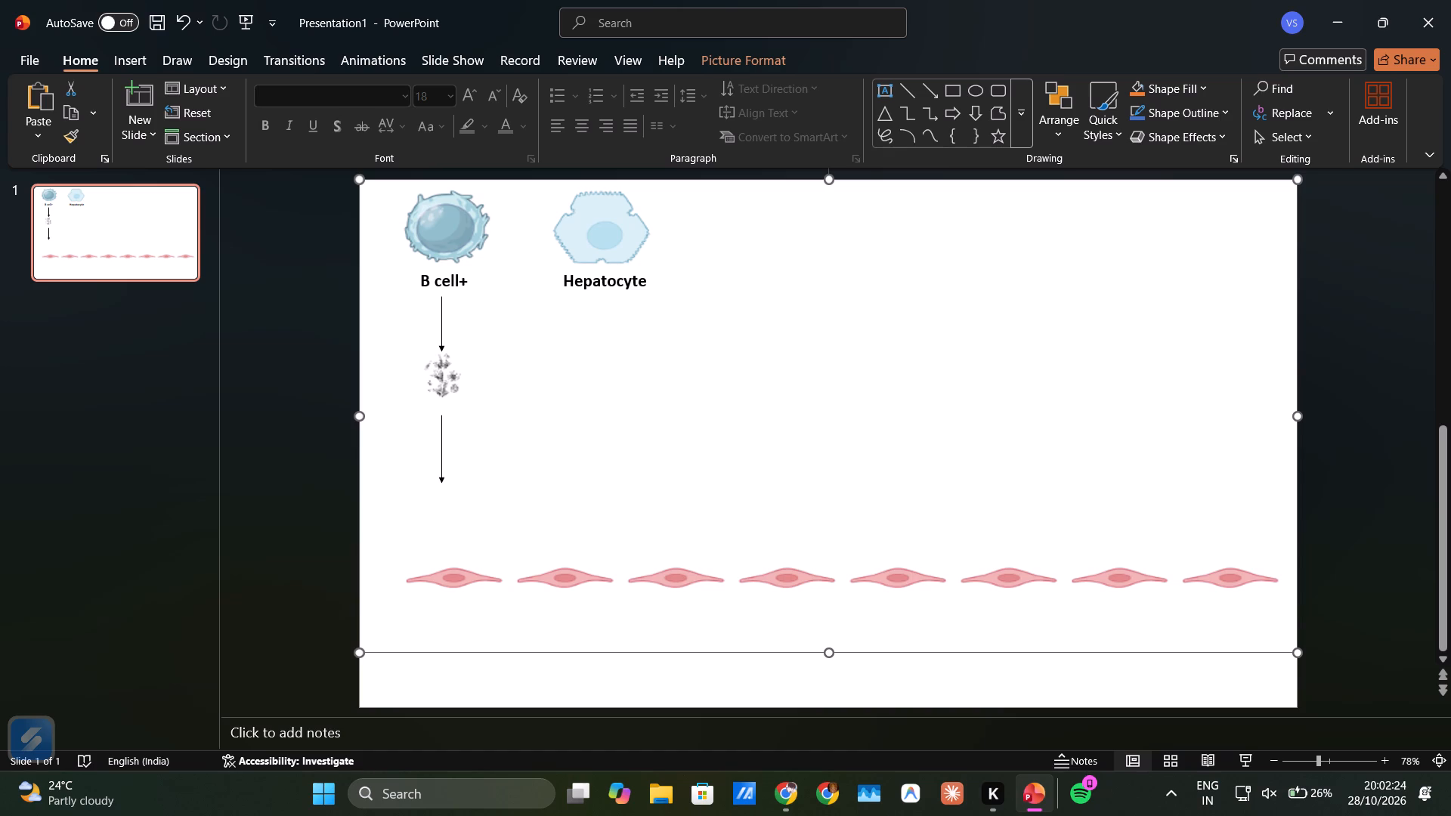
Add a text box reading "B2-glu=ycoprotein-1" below the lower arrow, above the endothelial row.
{"action": "left_click", "coordinate": [144, 51]}
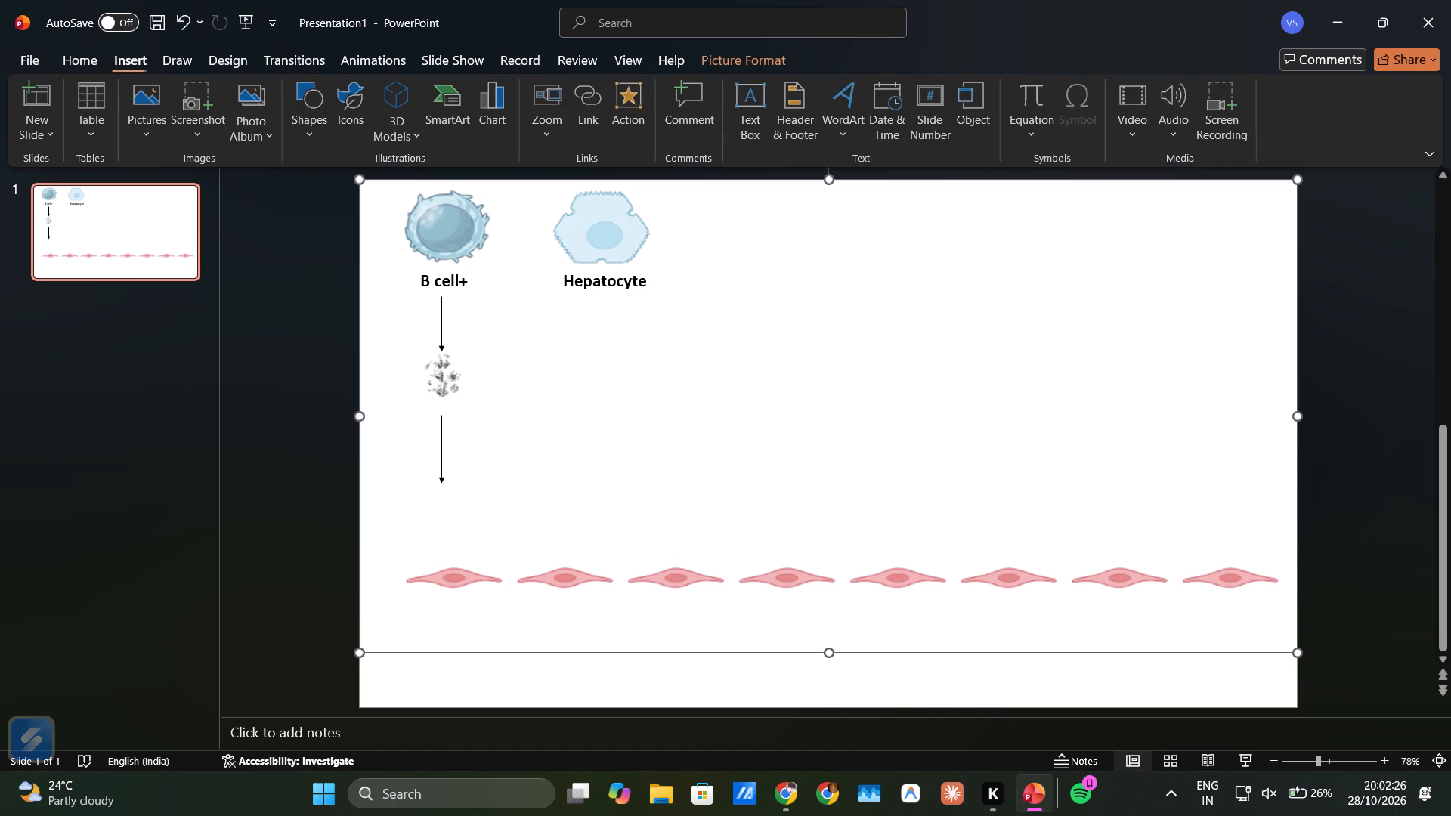
{"action": "left_click", "coordinate": [757, 122]}
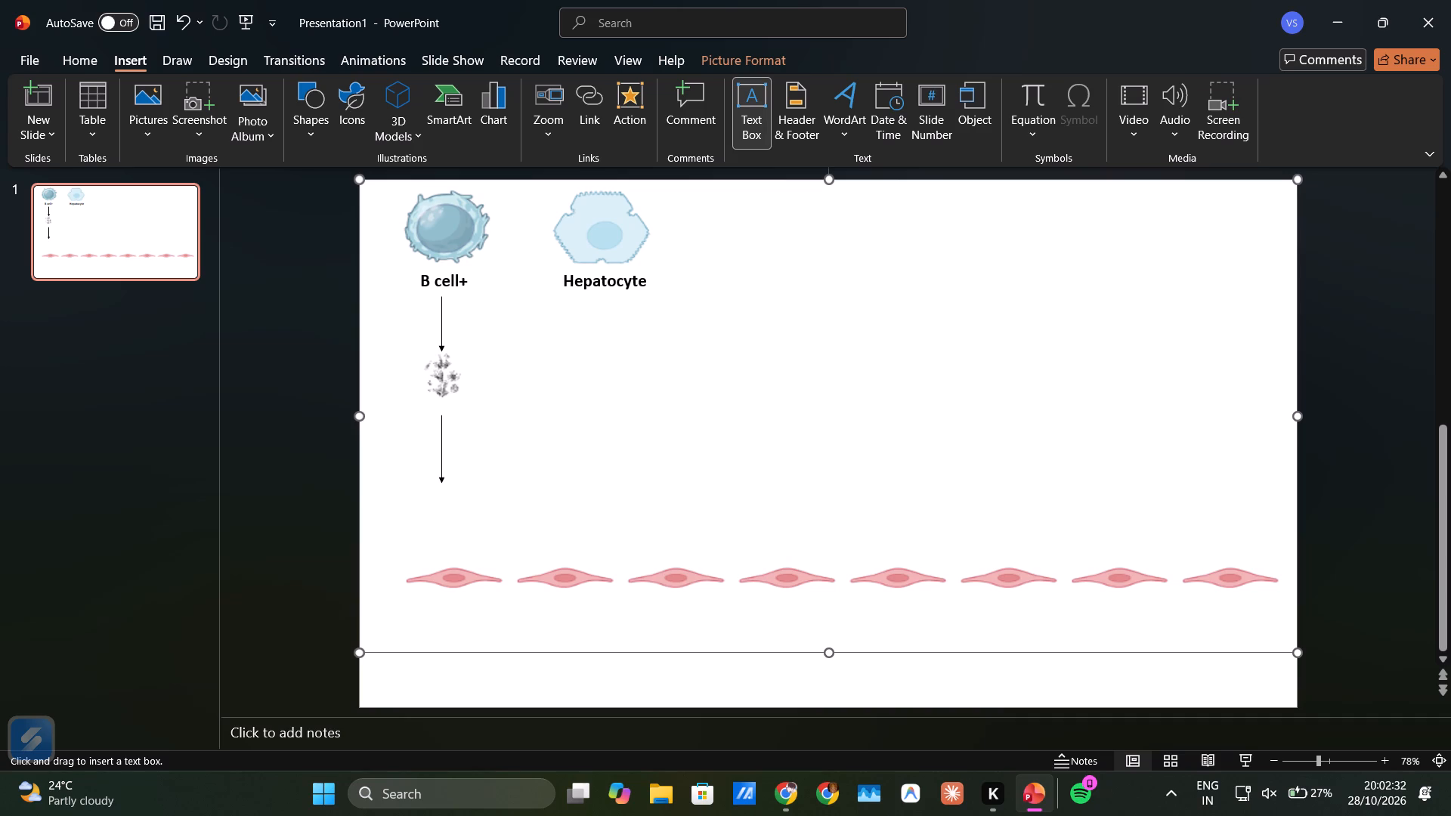
{"action": "left_click_drag", "start_coordinate": [434, 488], "coordinate": [592, 484]}
{"action": "left_click_drag", "start_coordinate": [592, 484], "coordinate": [660, 512]}
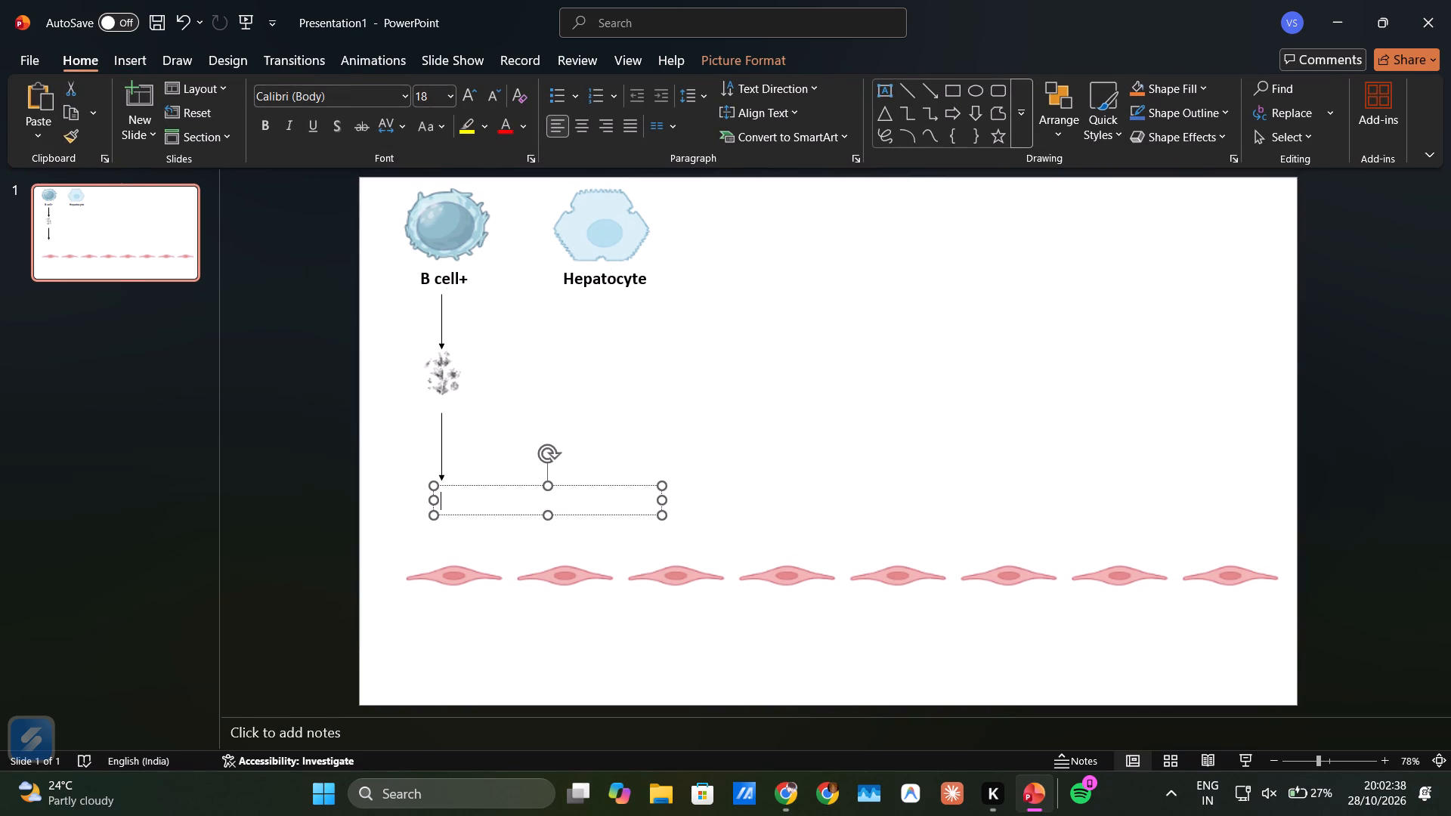
{"action": "key", "text": "b"}
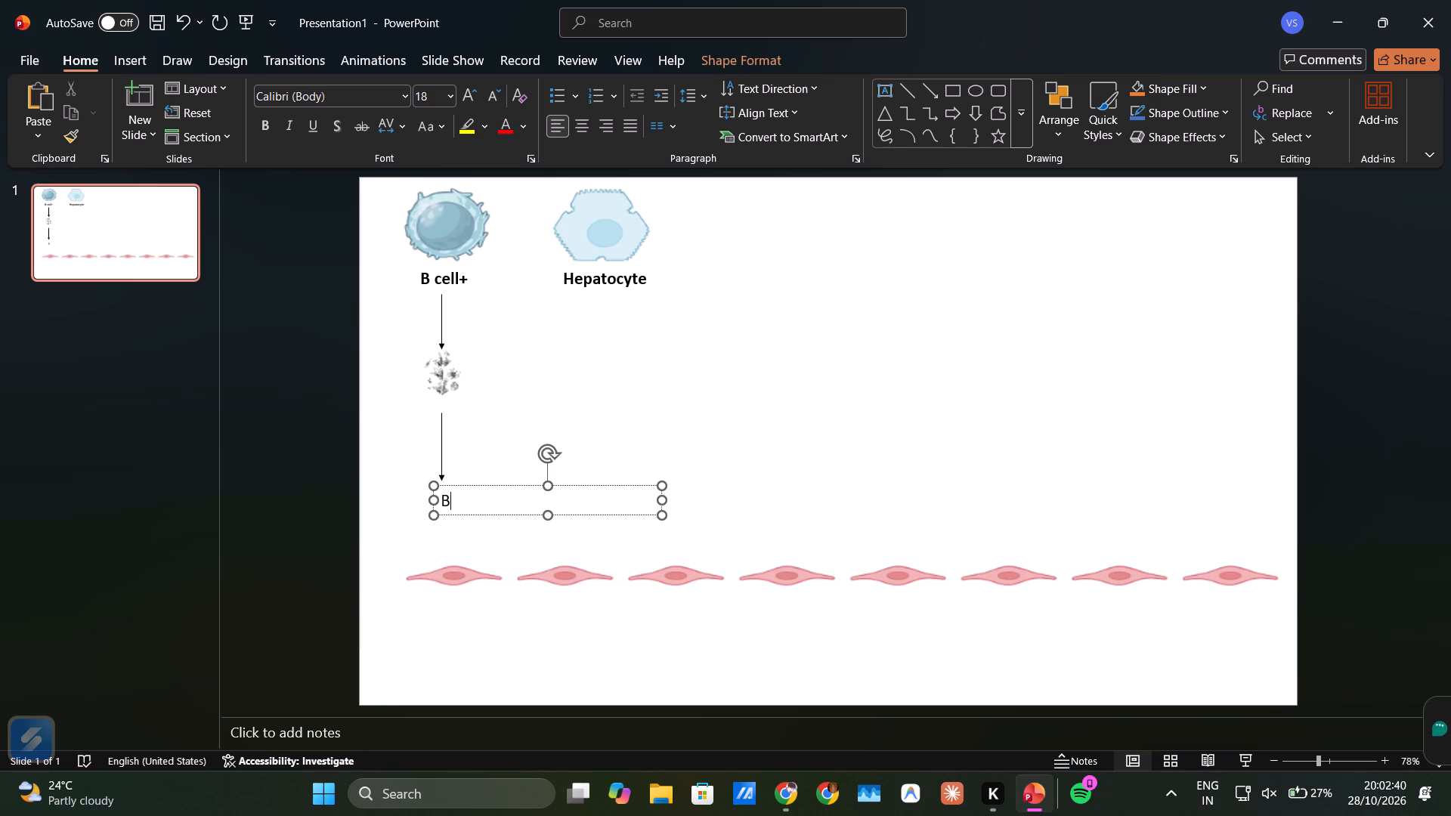
{"action": "key", "text": "2"}
{"action": "key", "text": "minus"}
{"action": "type", "text": "glu"}
{"action": "key", "text": "equal"}
{"action": "type", "text": "yc"}
{"action": "type", "text": "oprot"}
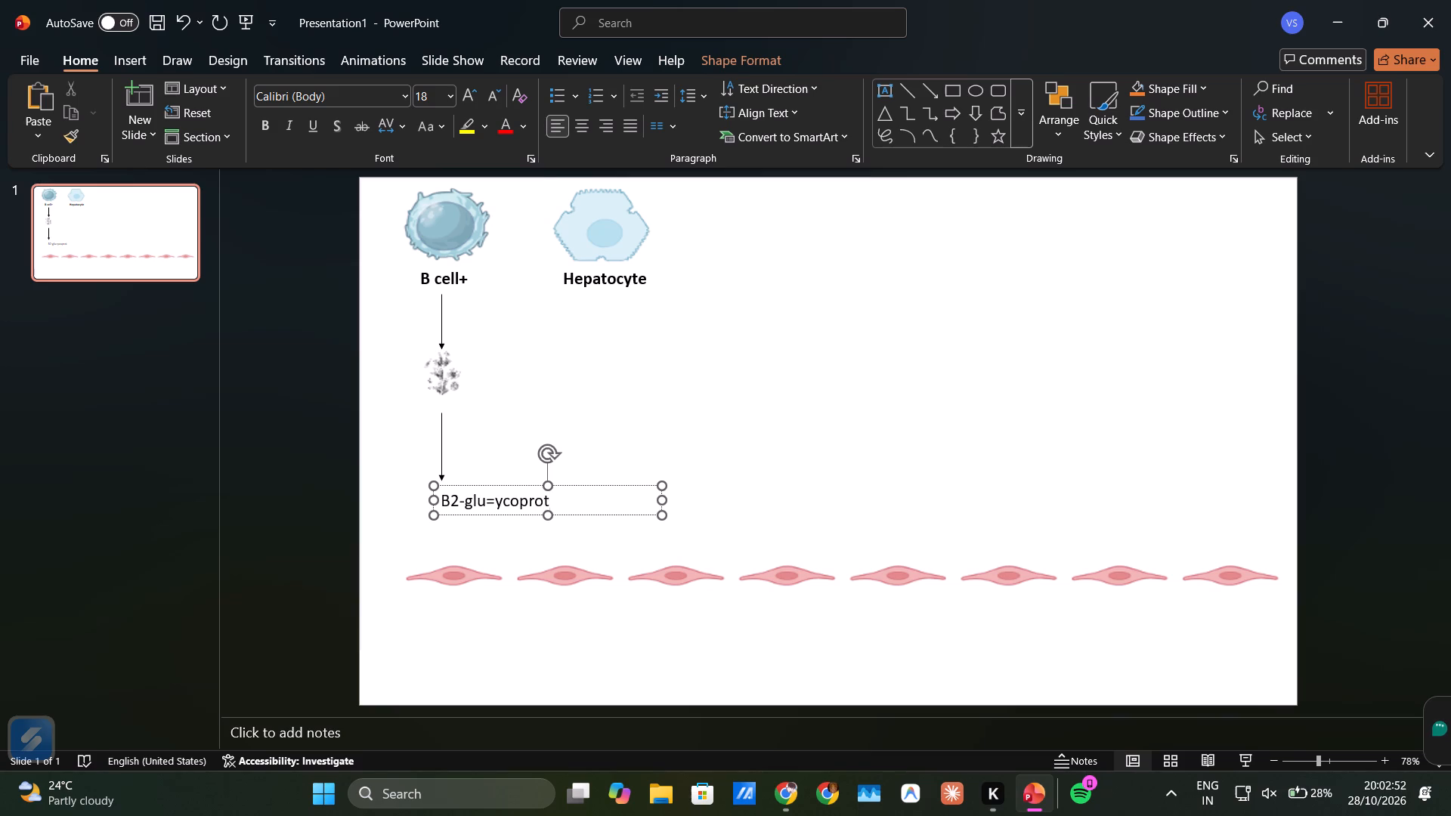
{"action": "type", "text": "ein"}
{"action": "key", "text": "minus"}
{"action": "key", "text": "1"}
{"action": "left_click", "coordinate": [625, 442]}
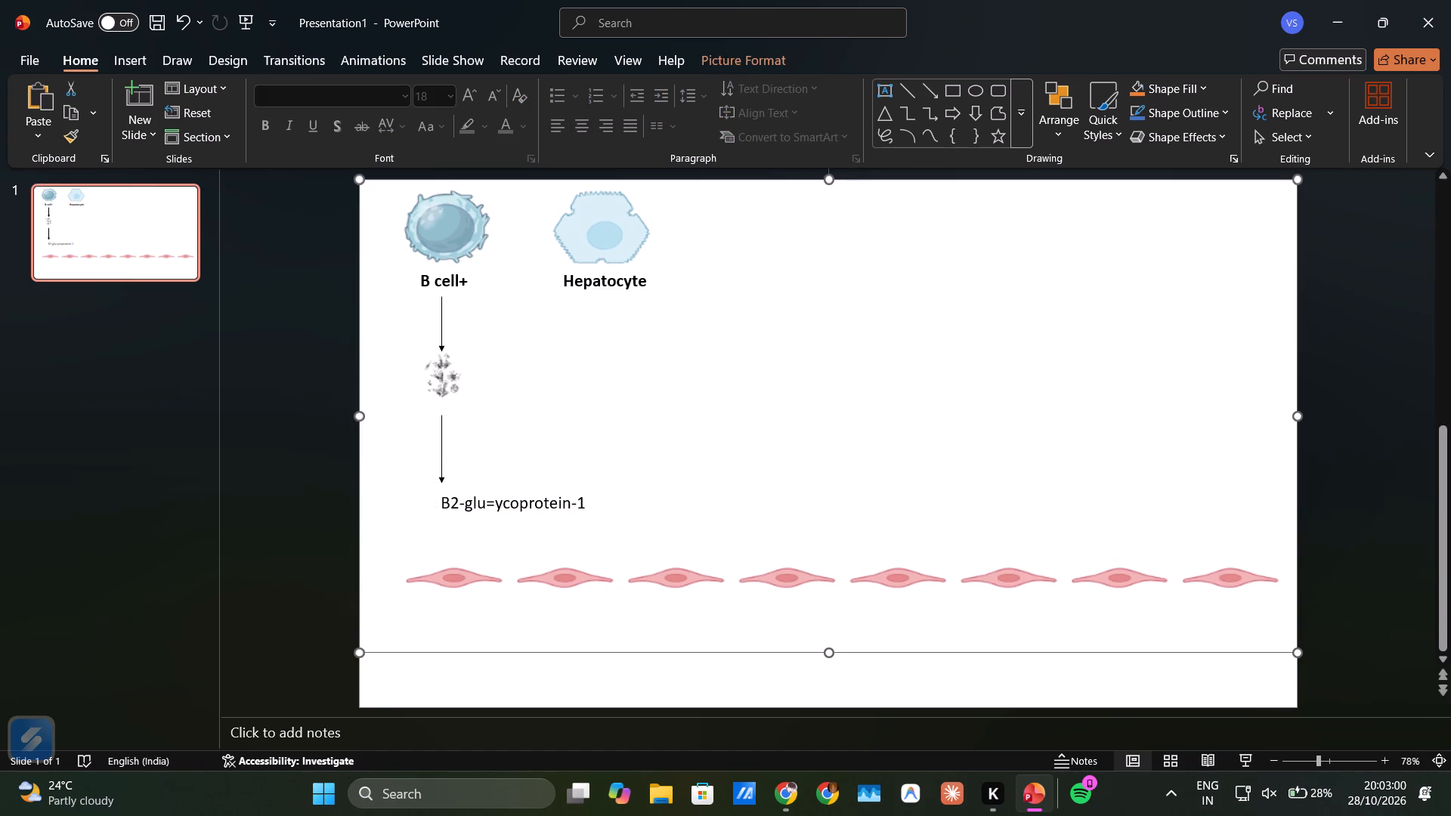
Correct the spelling of the label under the lower arrow to "B2-glycoprotein-1".
{"action": "left_click", "coordinate": [495, 500]}
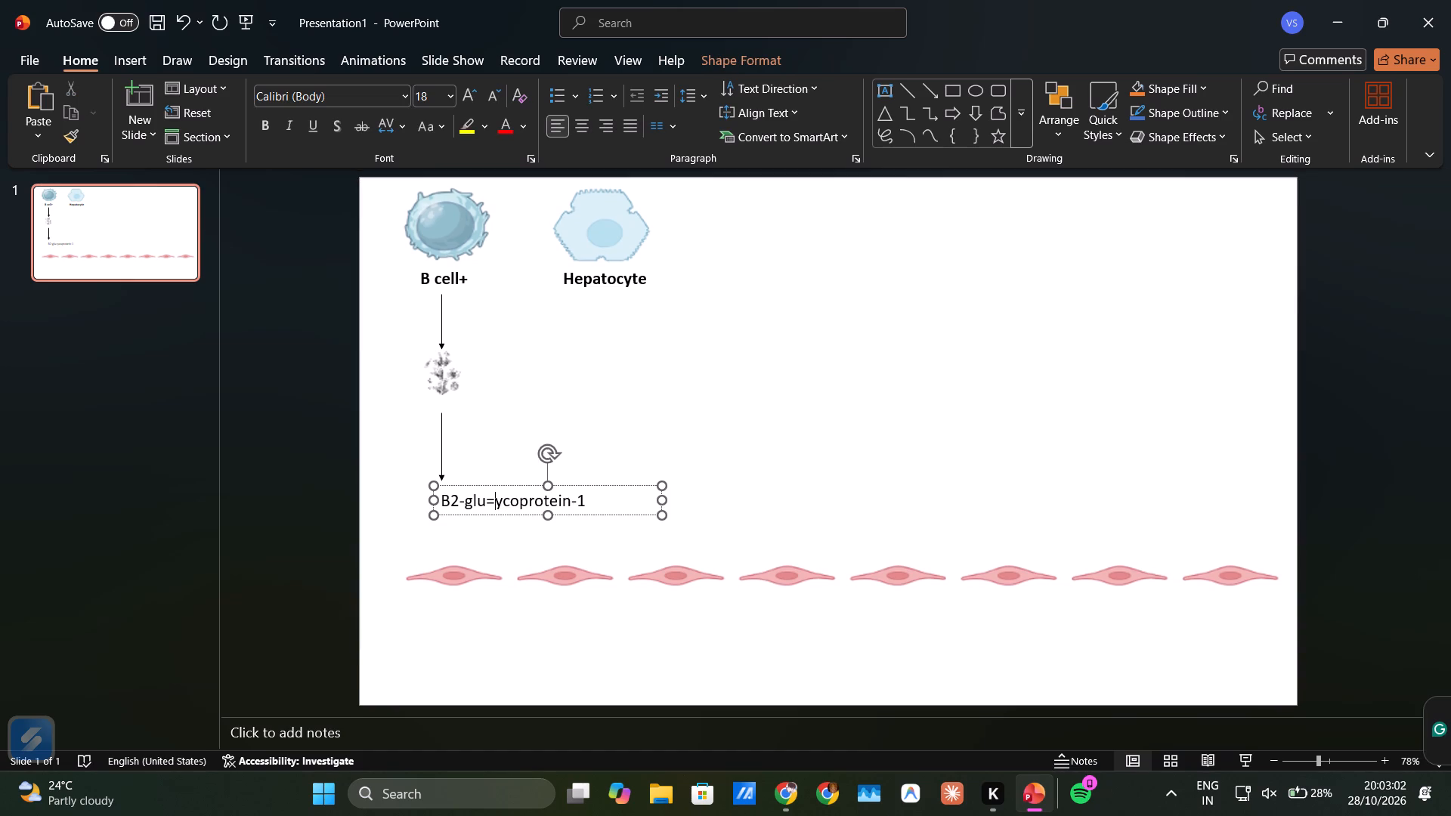
{"action": "key", "text": "BackSpace"}
{"action": "key", "text": "BackSpace"}
{"action": "type", "text": "yc"}
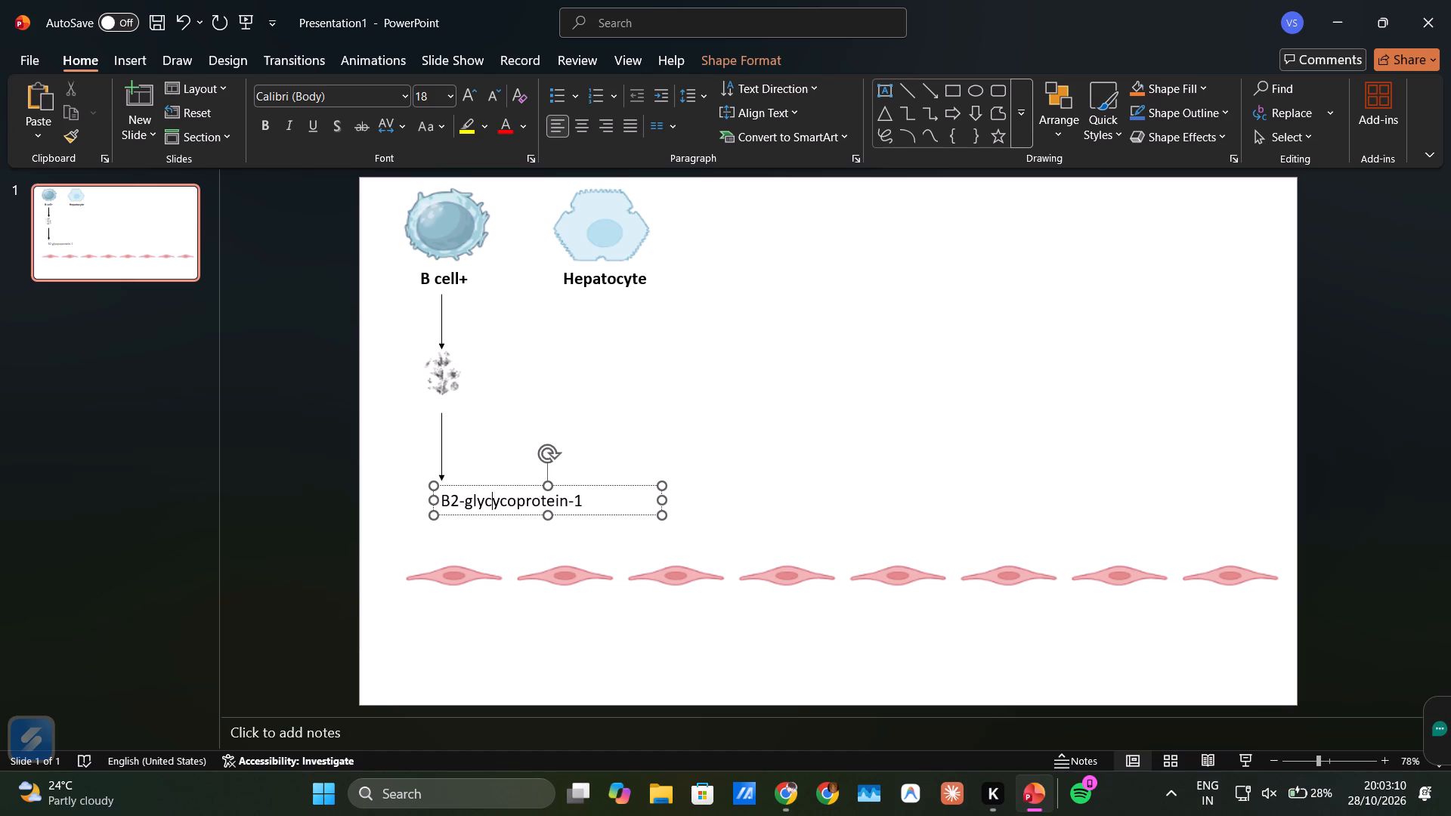
{"action": "key", "text": "BackSpace"}
{"action": "key", "text": "BackSpace"}
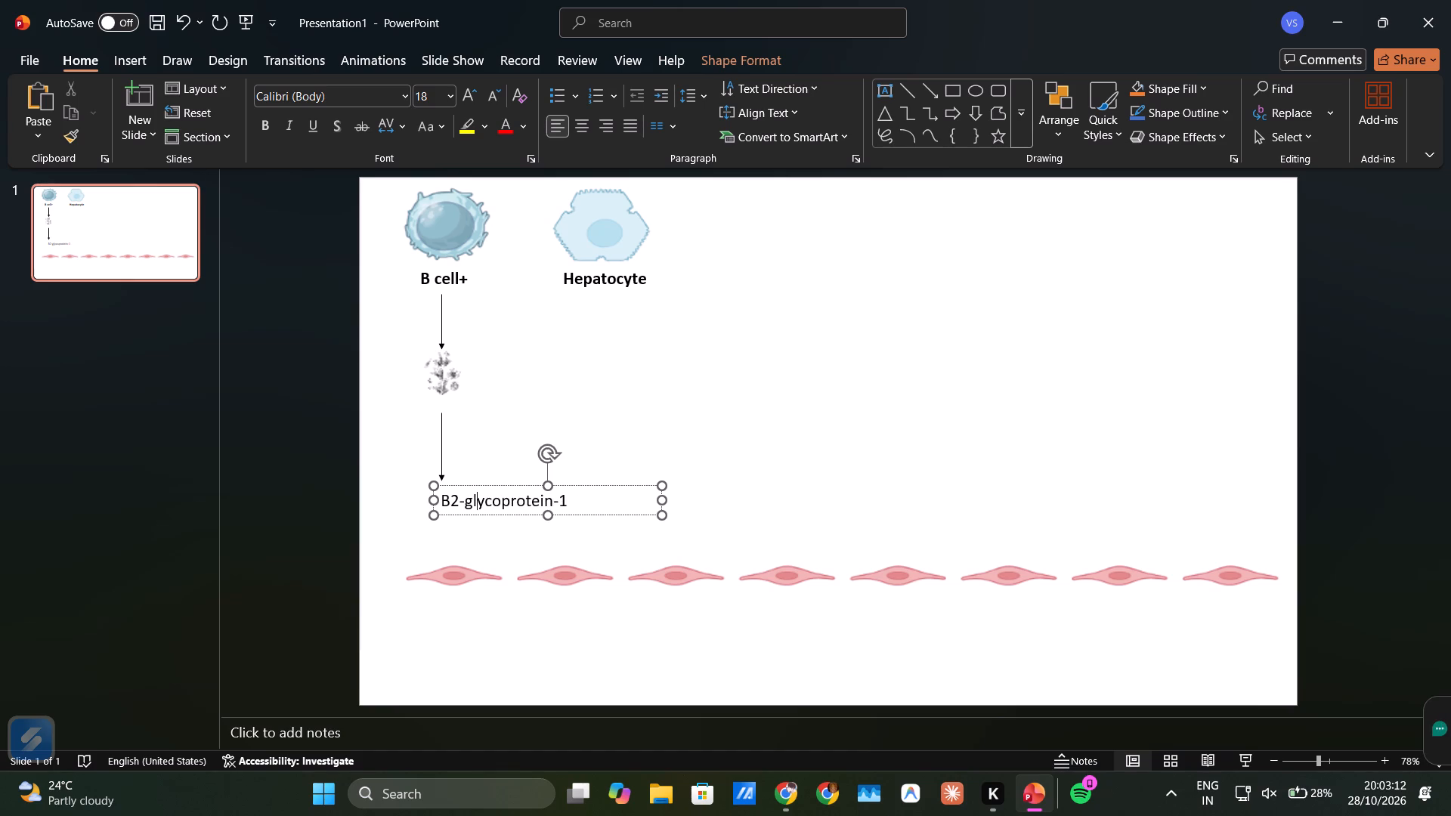
Draw a vertical downward arrow about 2.61" long from beneath the "Hepatocyte" label to just above the "B2-glycoprotein-1" label's level.
{"action": "left_click", "coordinate": [565, 529]}
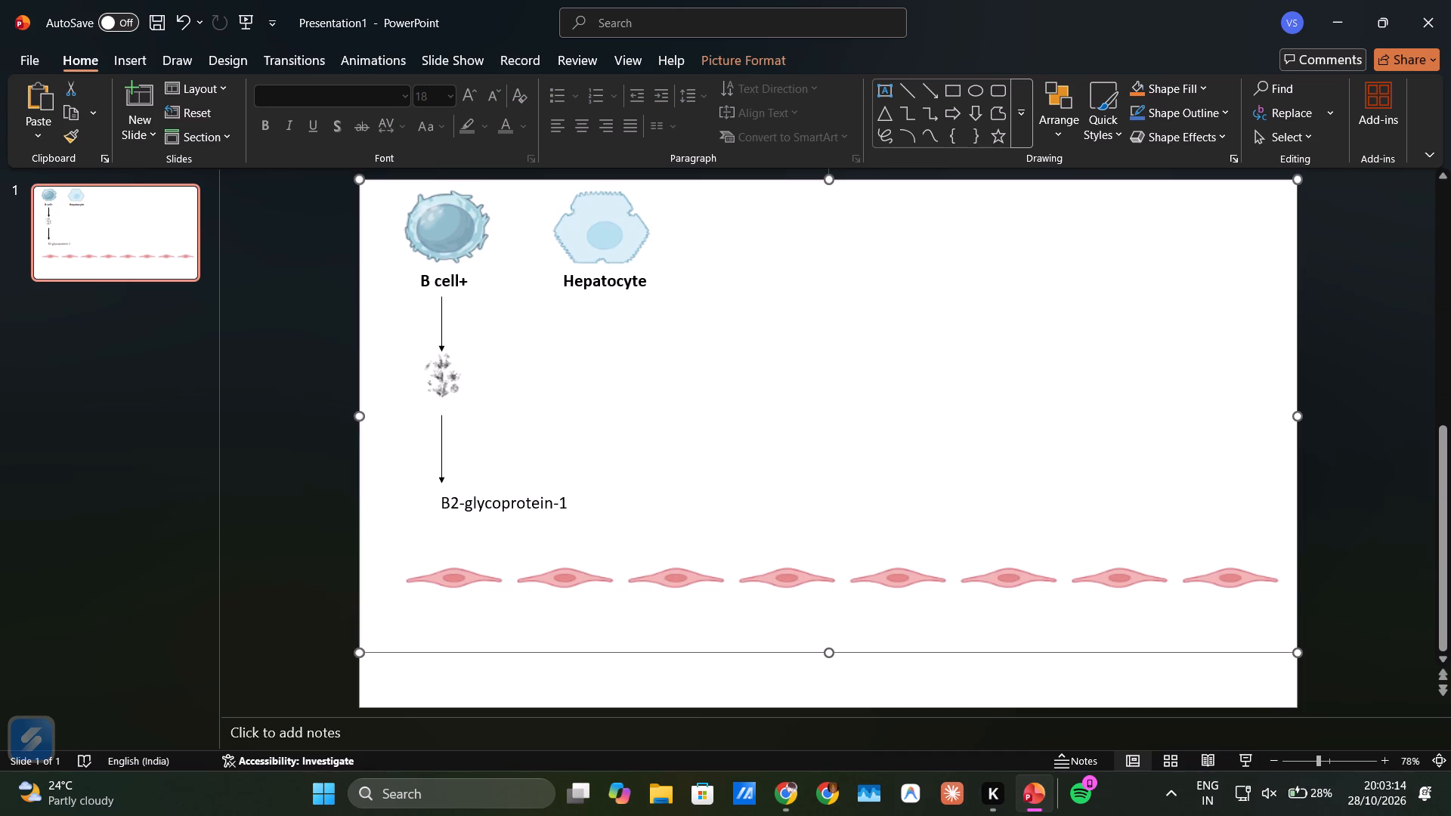
{"action": "left_click", "coordinate": [596, 321]}
{"action": "left_click", "coordinate": [933, 85]}
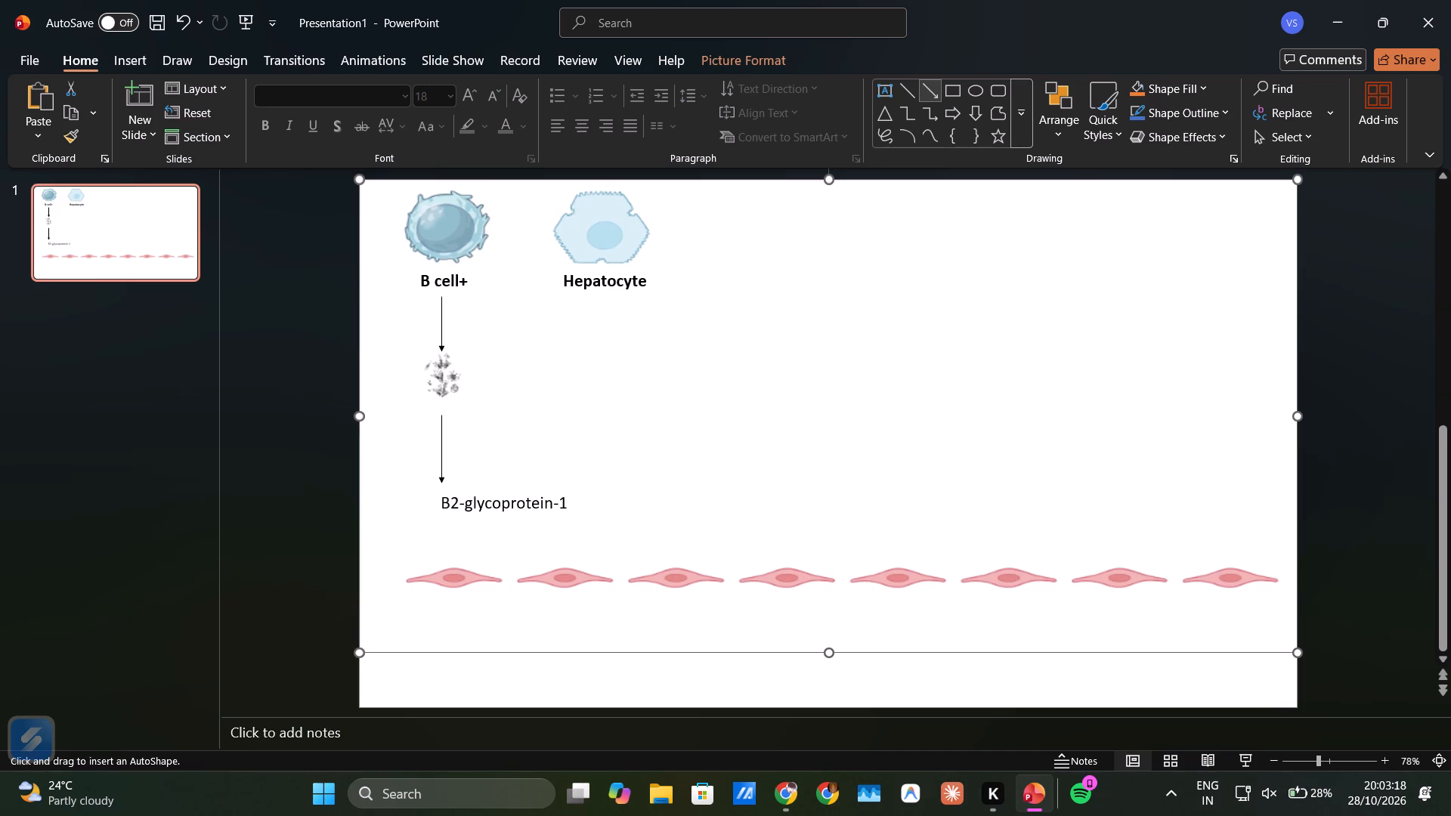
{"action": "left_click_drag", "start_coordinate": [596, 304], "coordinate": [604, 474]}
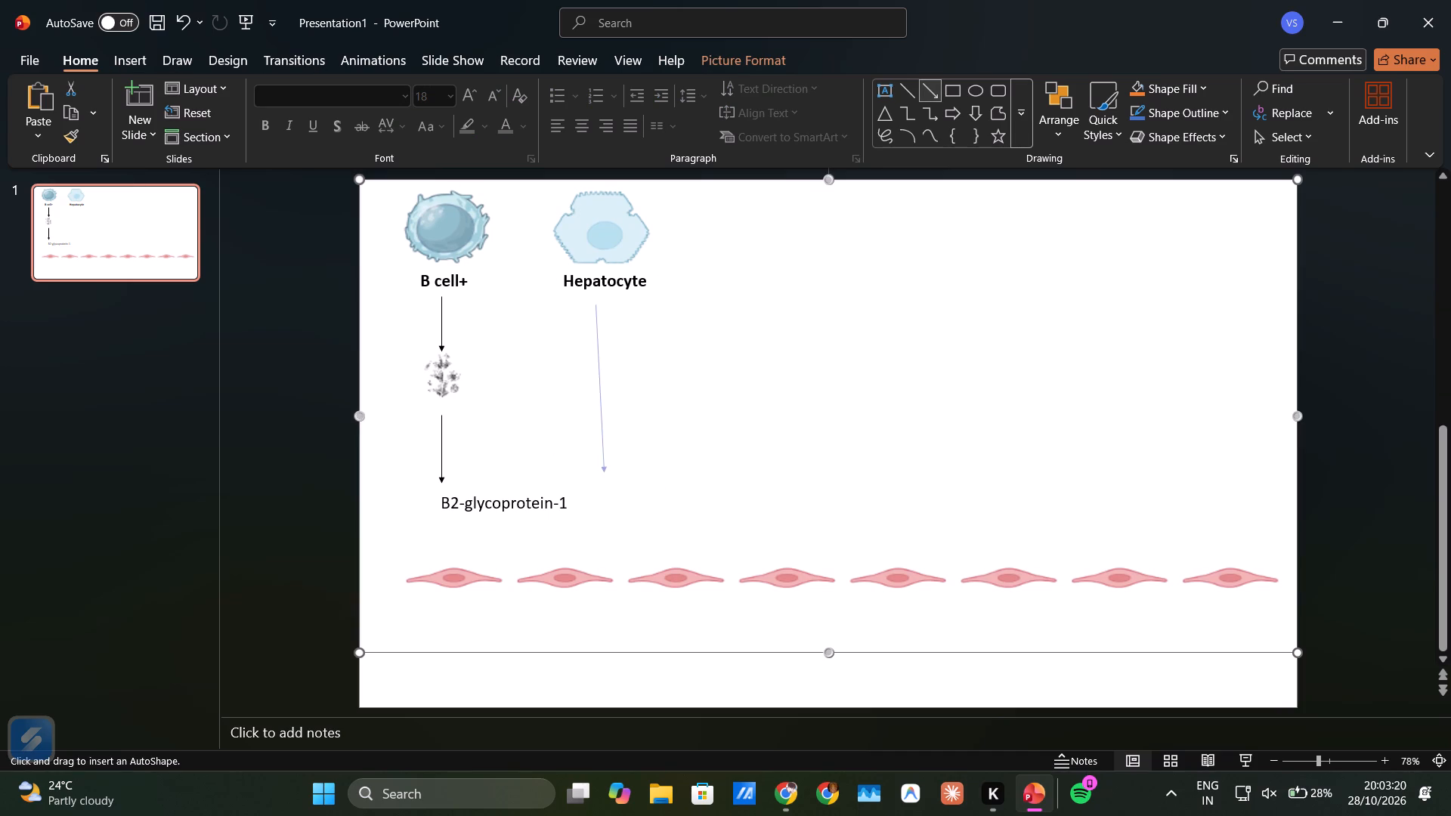
{"action": "left_click_drag", "start_coordinate": [604, 474], "coordinate": [599, 486]}
{"action": "left_click_drag", "start_coordinate": [599, 486], "coordinate": [598, 467]}
{"action": "left_click_drag", "start_coordinate": [598, 467], "coordinate": [598, 486]}
{"action": "left_click_drag", "start_coordinate": [598, 486], "coordinate": [597, 488]}
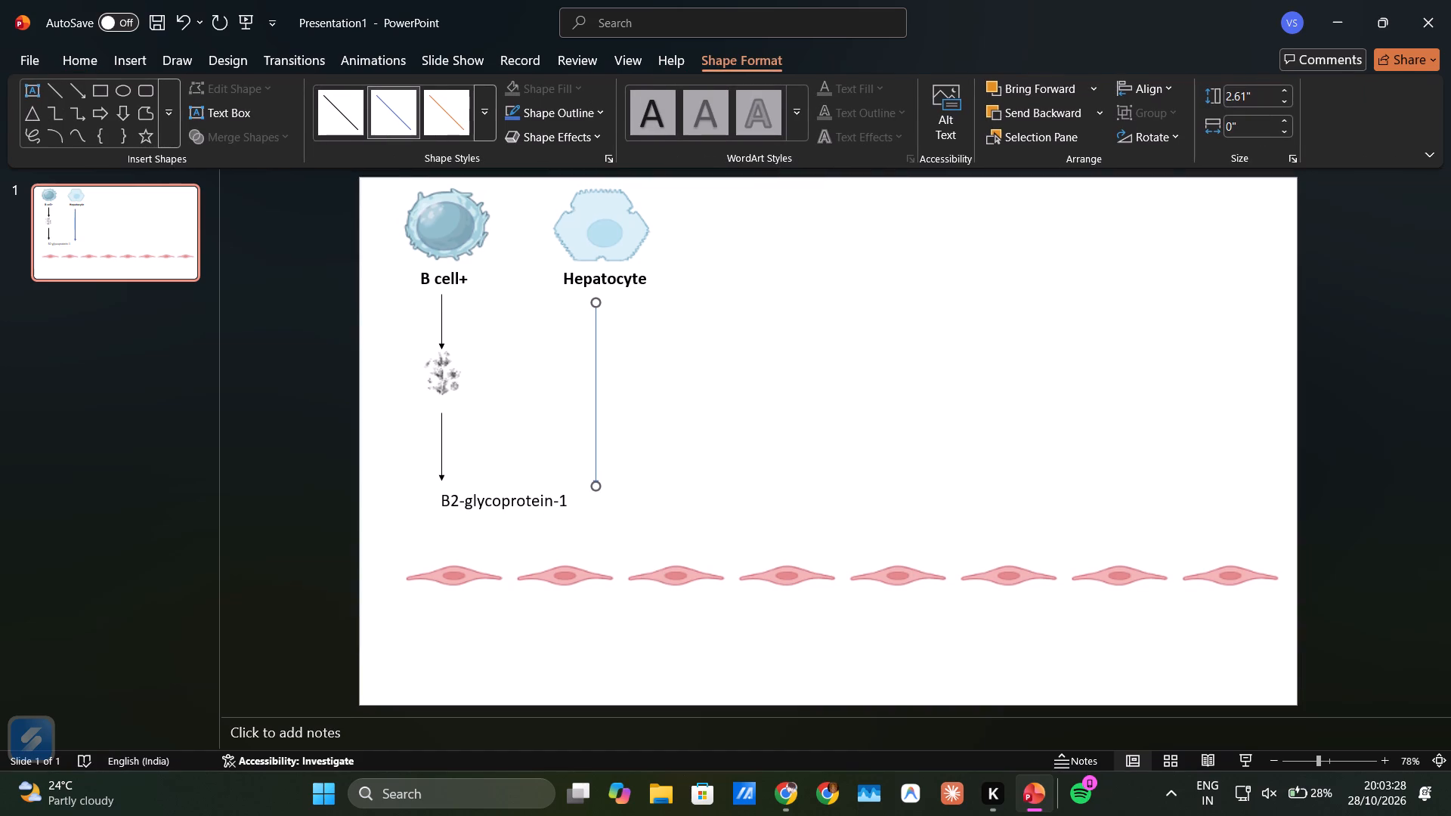
Apply the medium-weight black theme line style to the arrow below "Hepatocyte".
{"action": "left_click", "coordinate": [481, 119]}
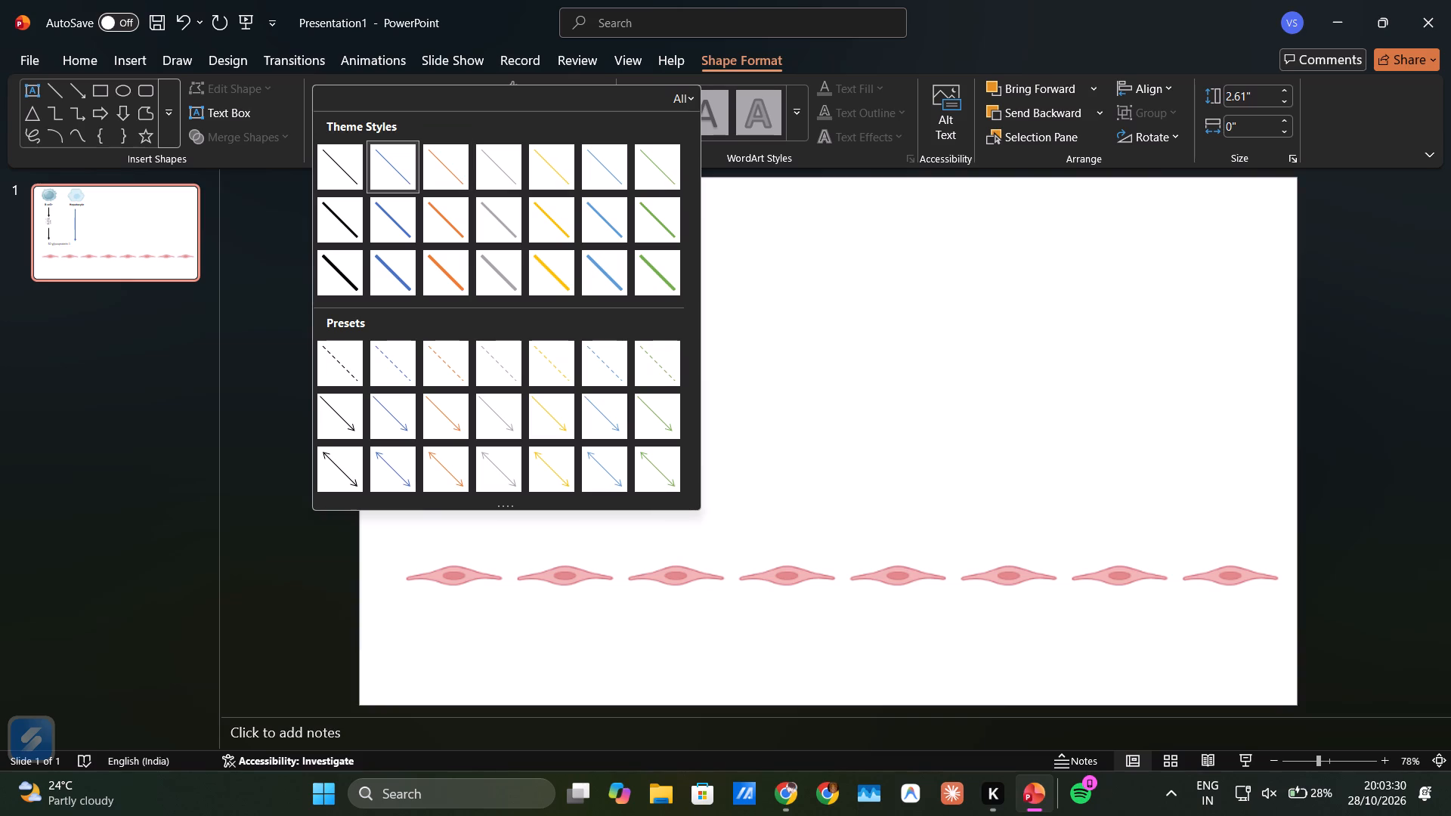
{"action": "left_click", "coordinate": [357, 209]}
{"action": "left_click", "coordinate": [314, 321]}
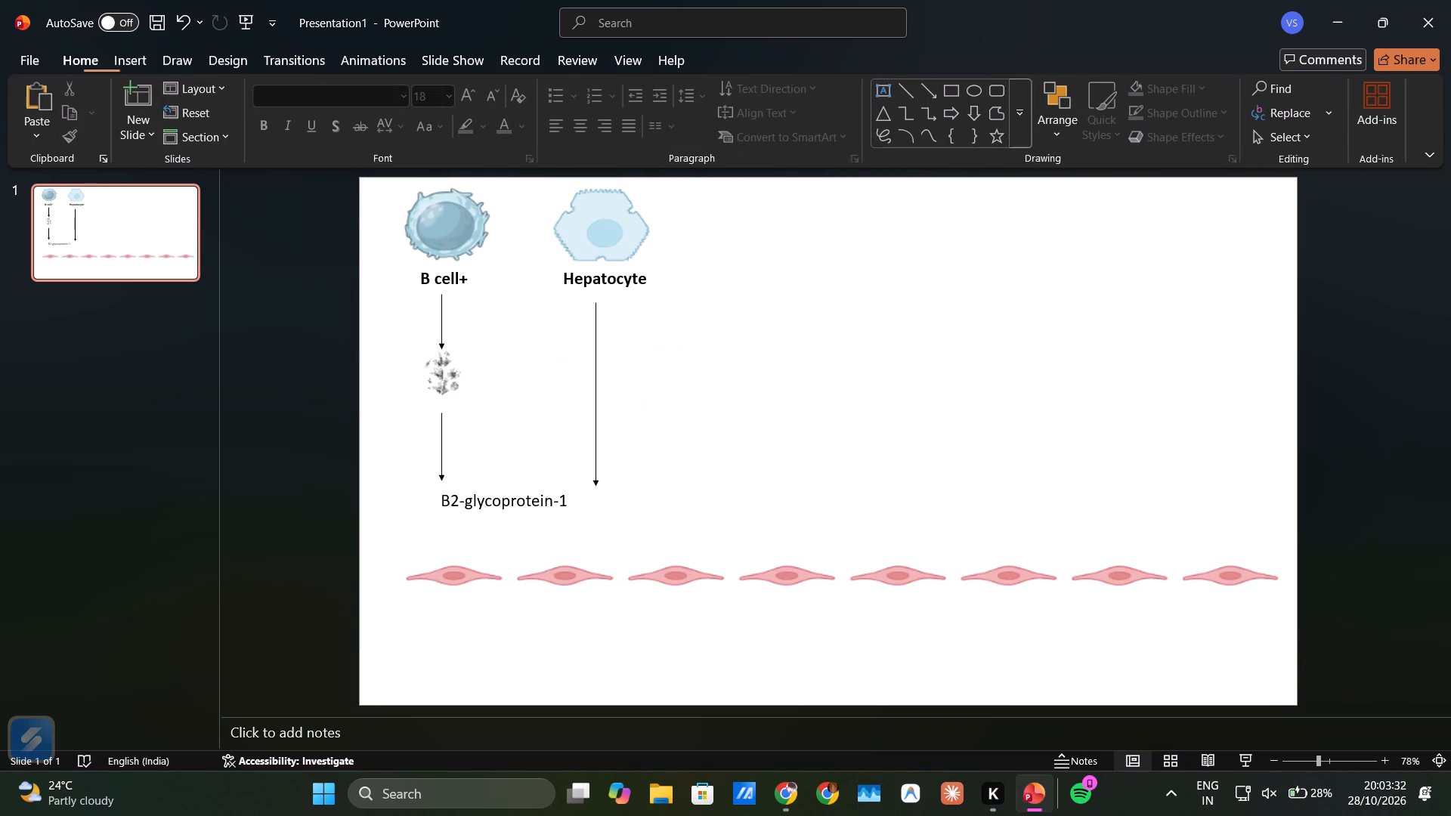
Add a text box reading "aLP" directly beside the particle cluster below the B cell, with a trailing space.
{"action": "left_click", "coordinate": [115, 61]}
{"action": "left_click", "coordinate": [748, 103]}
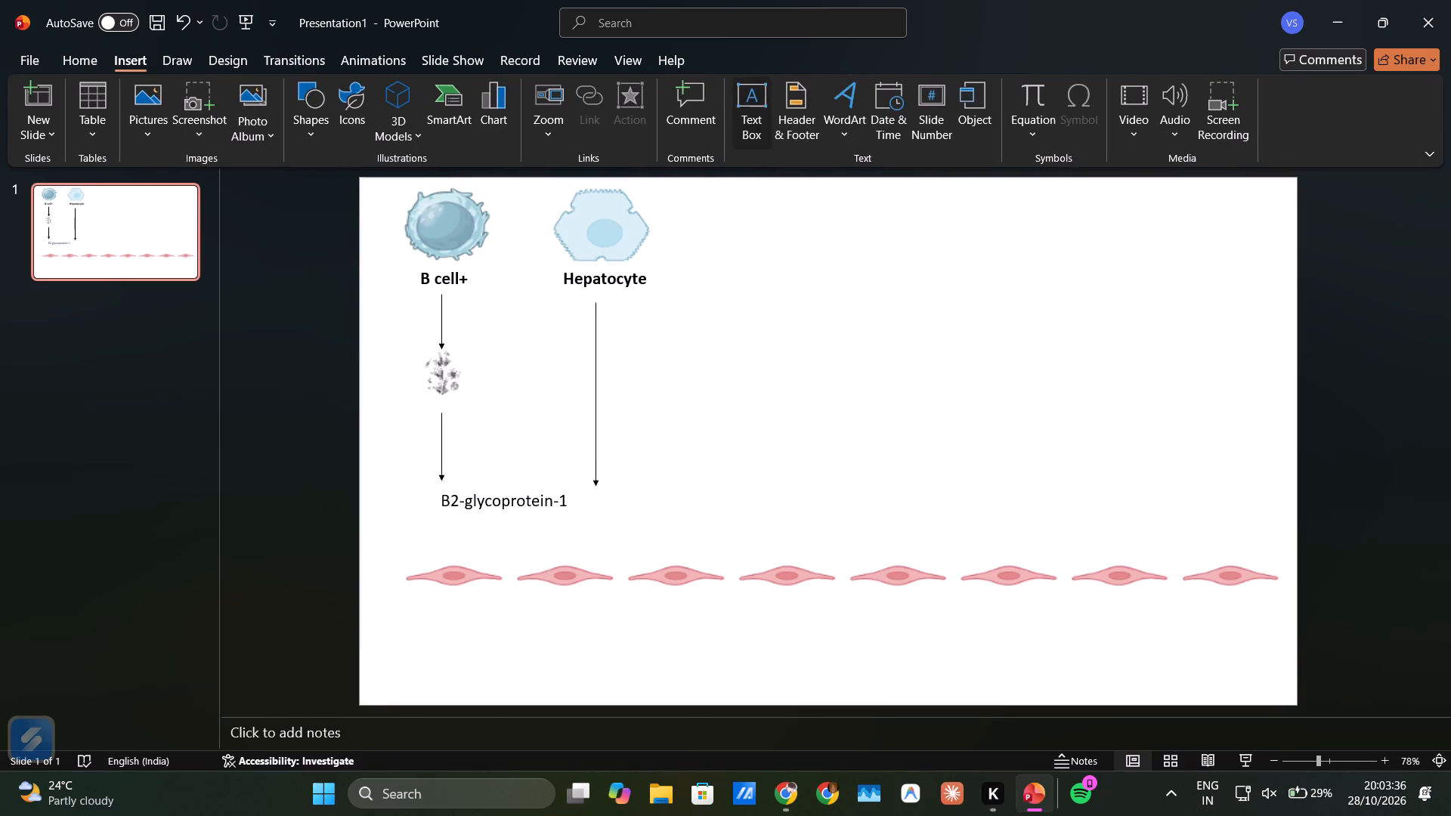
{"action": "left_click_drag", "start_coordinate": [463, 354], "coordinate": [508, 397]}
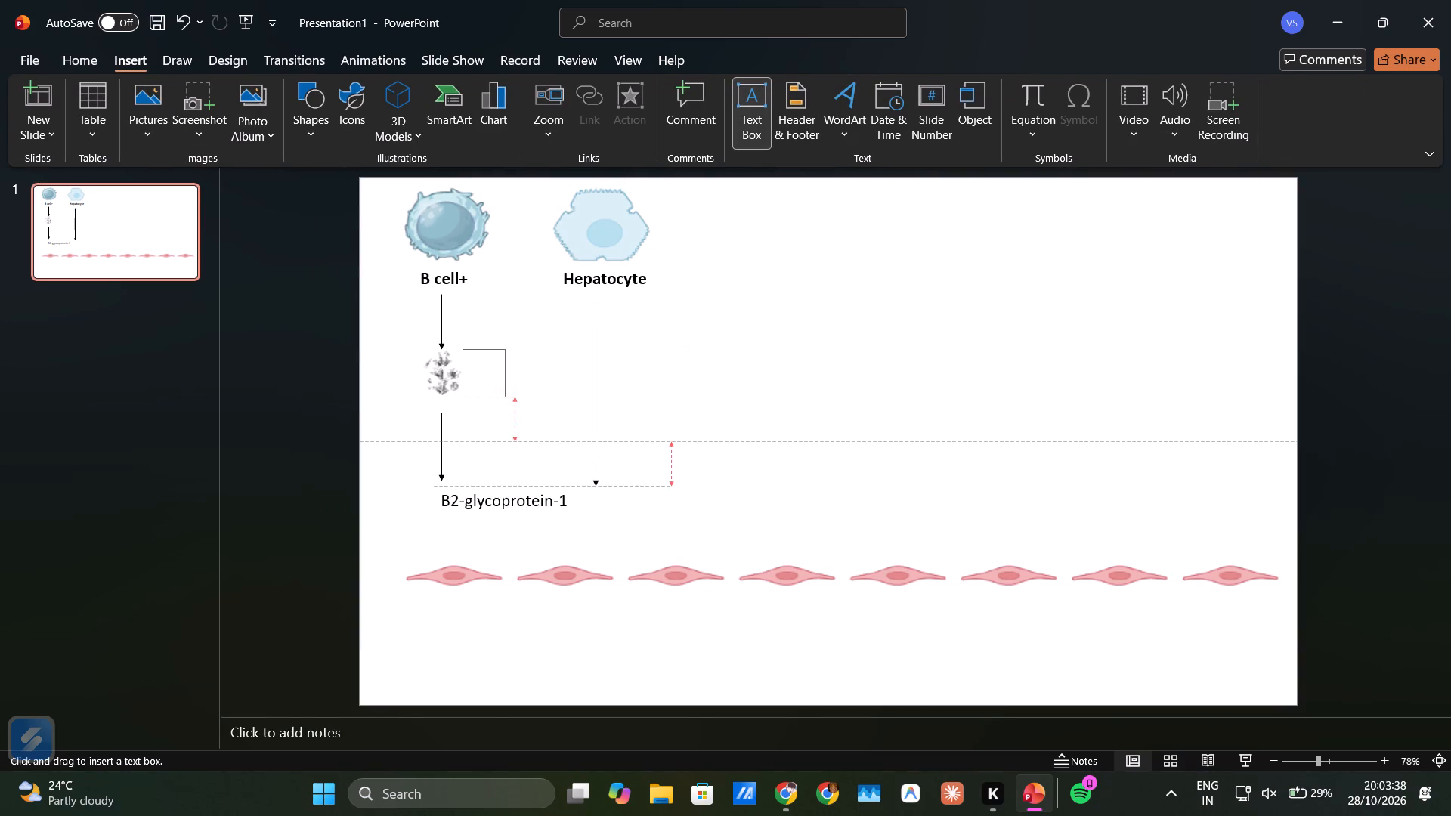
{"action": "left_click_drag", "start_coordinate": [508, 397], "coordinate": [523, 393]}
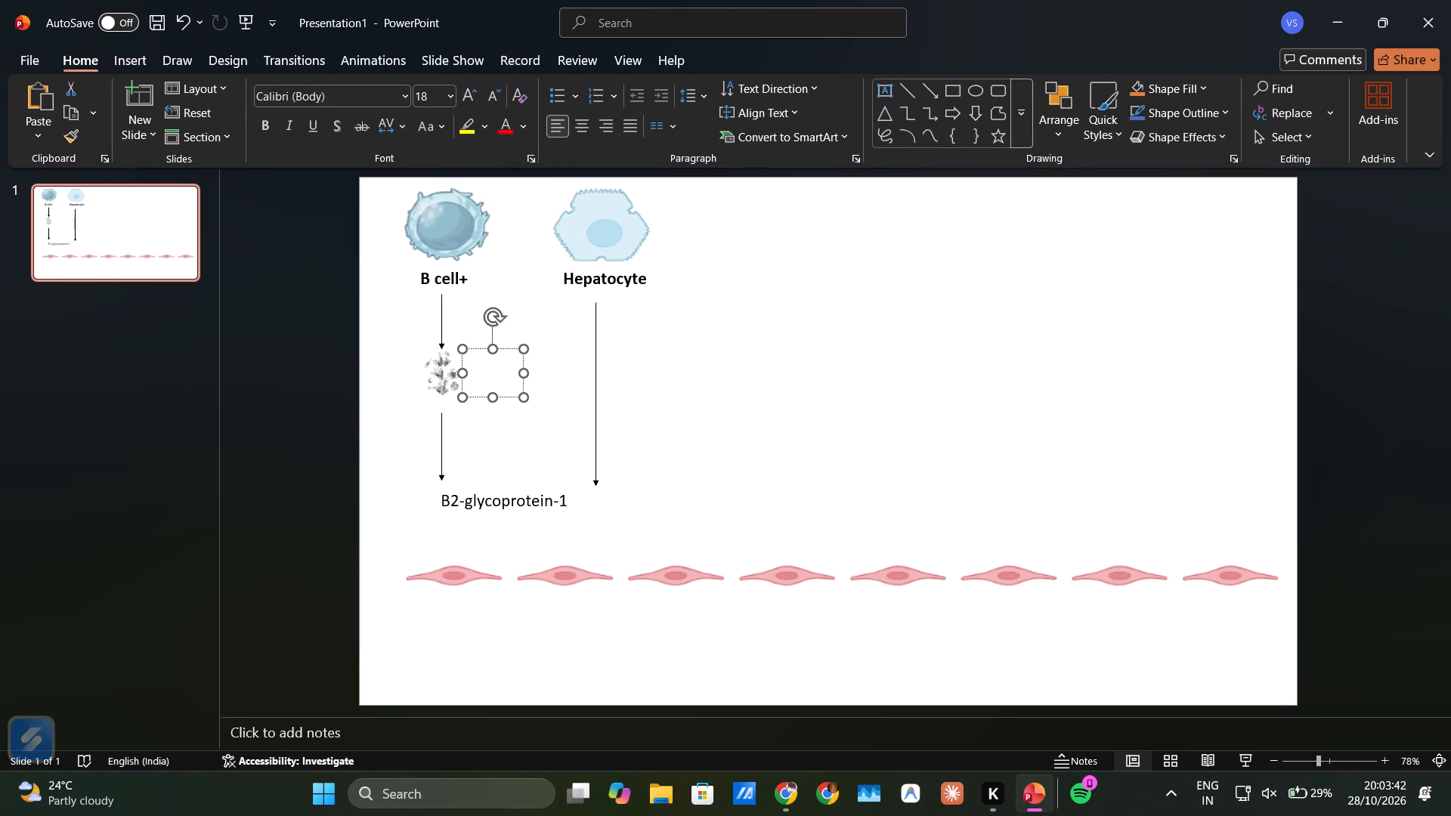
{"action": "key", "text": "a"}
{"action": "type", "text": "LP"}
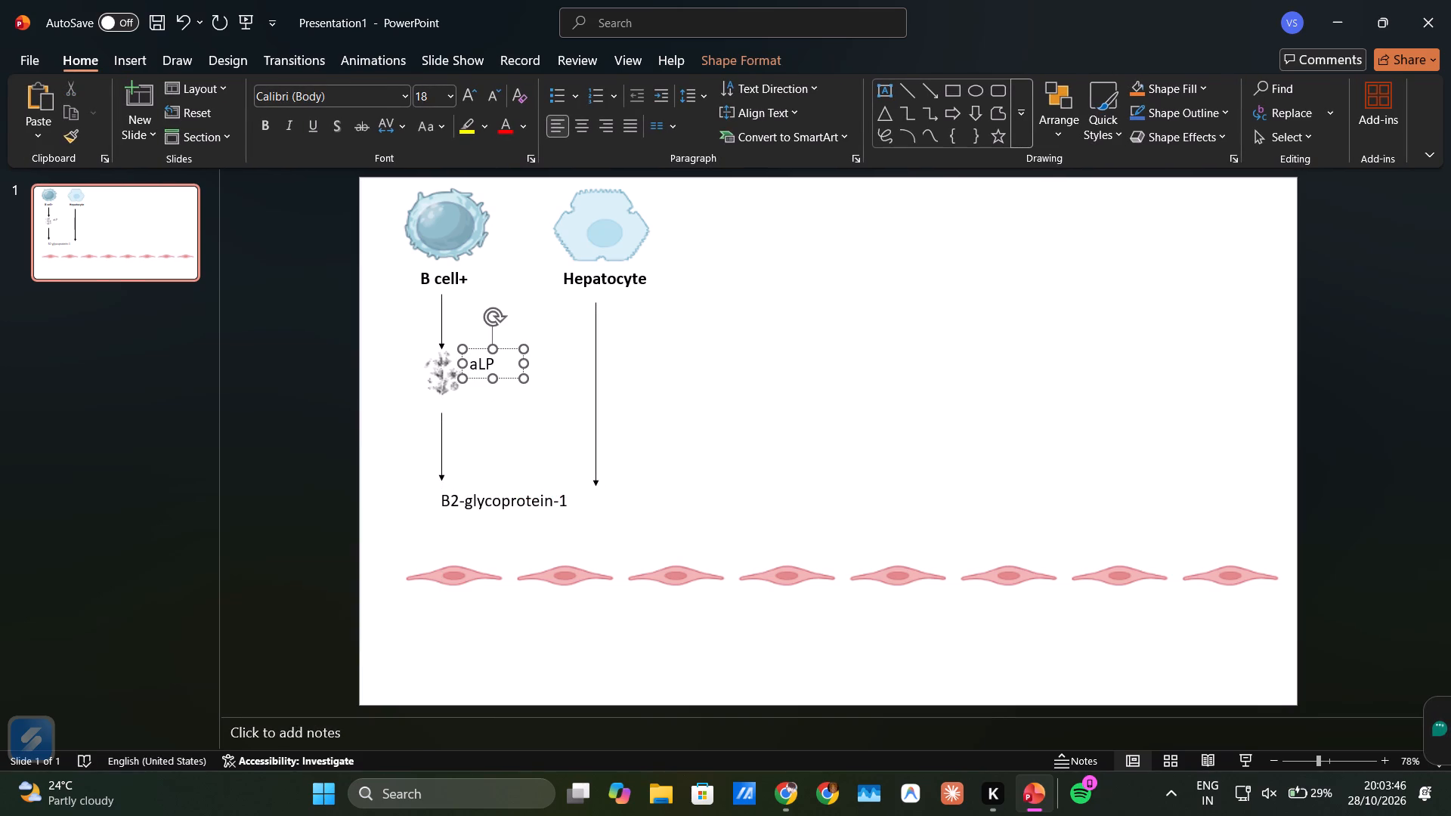
{"action": "key", "text": "BackSpace"}
{"action": "key", "text": "BackSpace"}
{"action": "key", "text": "BackSpace"}
{"action": "key", "text": "BackSpace"}
{"action": "key", "text": "a"}
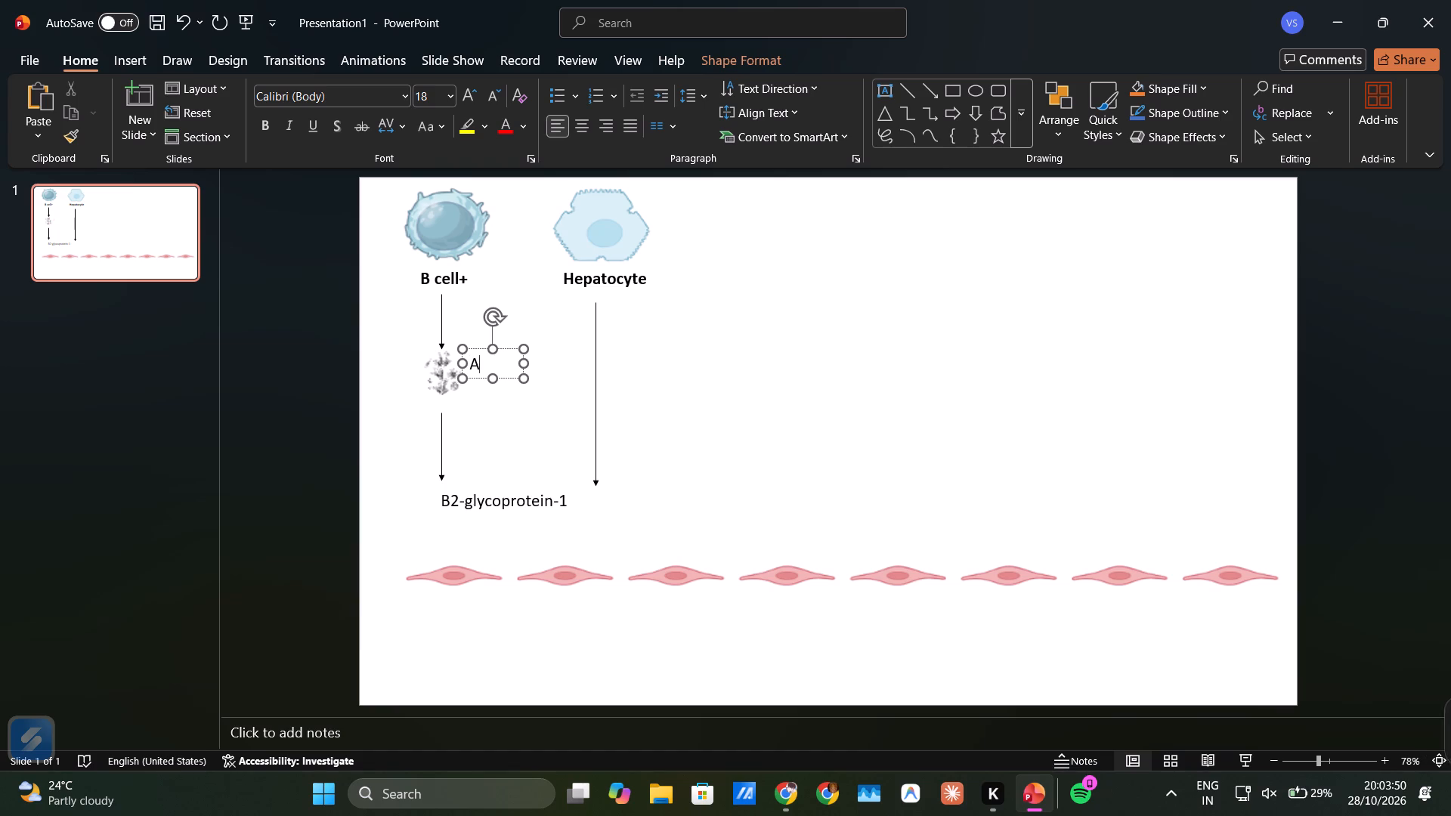
{"action": "type", "text": "lp"}
{"action": "key", "text": "BackSpace"}
{"action": "key", "text": "BackSpace"}
{"action": "key", "text": "BackSpace"}
{"action": "key", "text": "a"}
{"action": "type", "text": "LP"}
{"action": "key", "text": "space"}
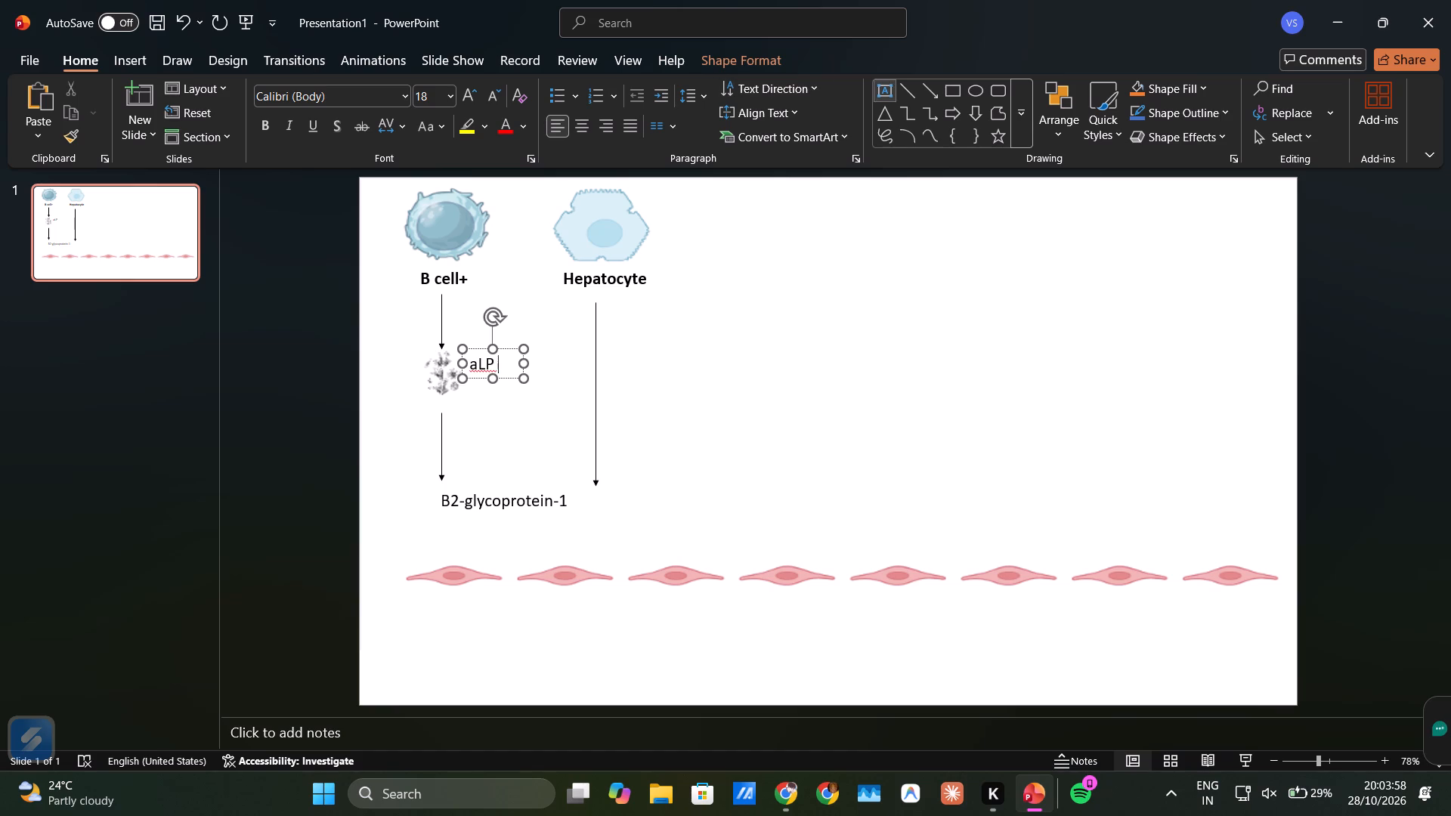
Draw a small upward arrow about 0.17" tall immediately after the "aLP" label.
{"action": "left_click", "coordinate": [932, 96]}
{"action": "left_click_drag", "start_coordinate": [500, 367], "coordinate": [504, 354]}
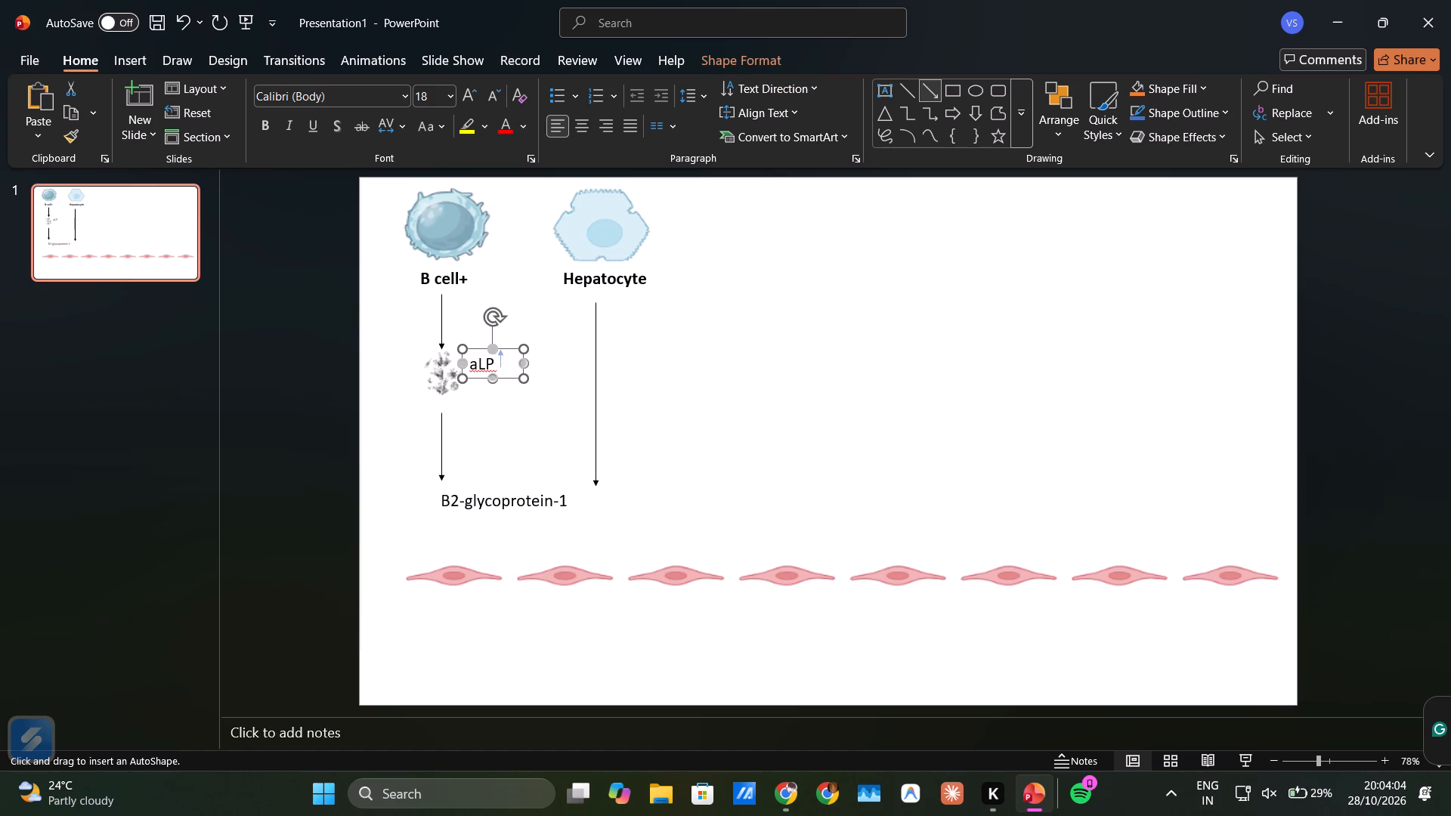
{"action": "left_click_drag", "start_coordinate": [504, 354], "coordinate": [502, 355]}
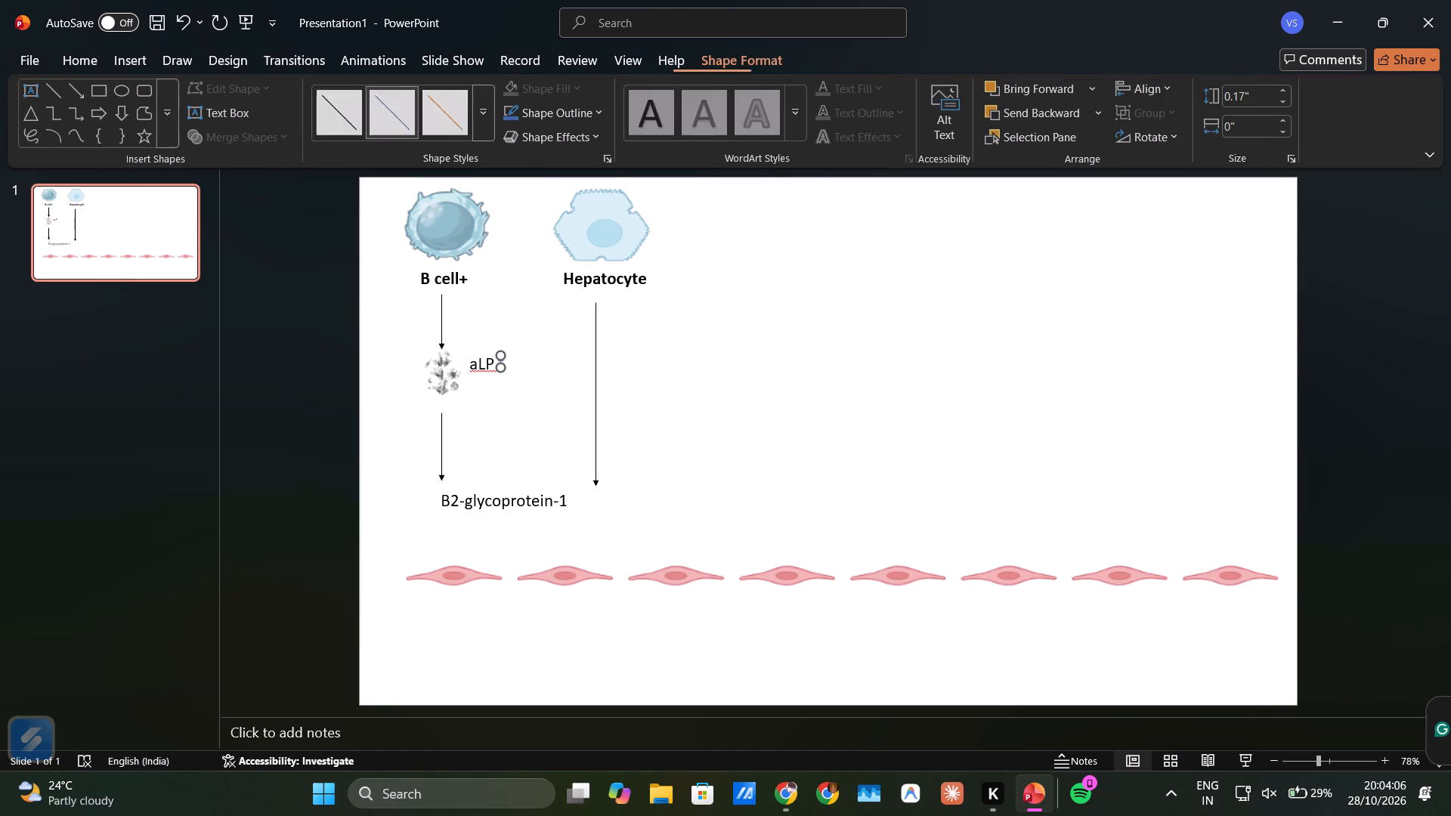
{"action": "left_click", "coordinate": [640, 379]}
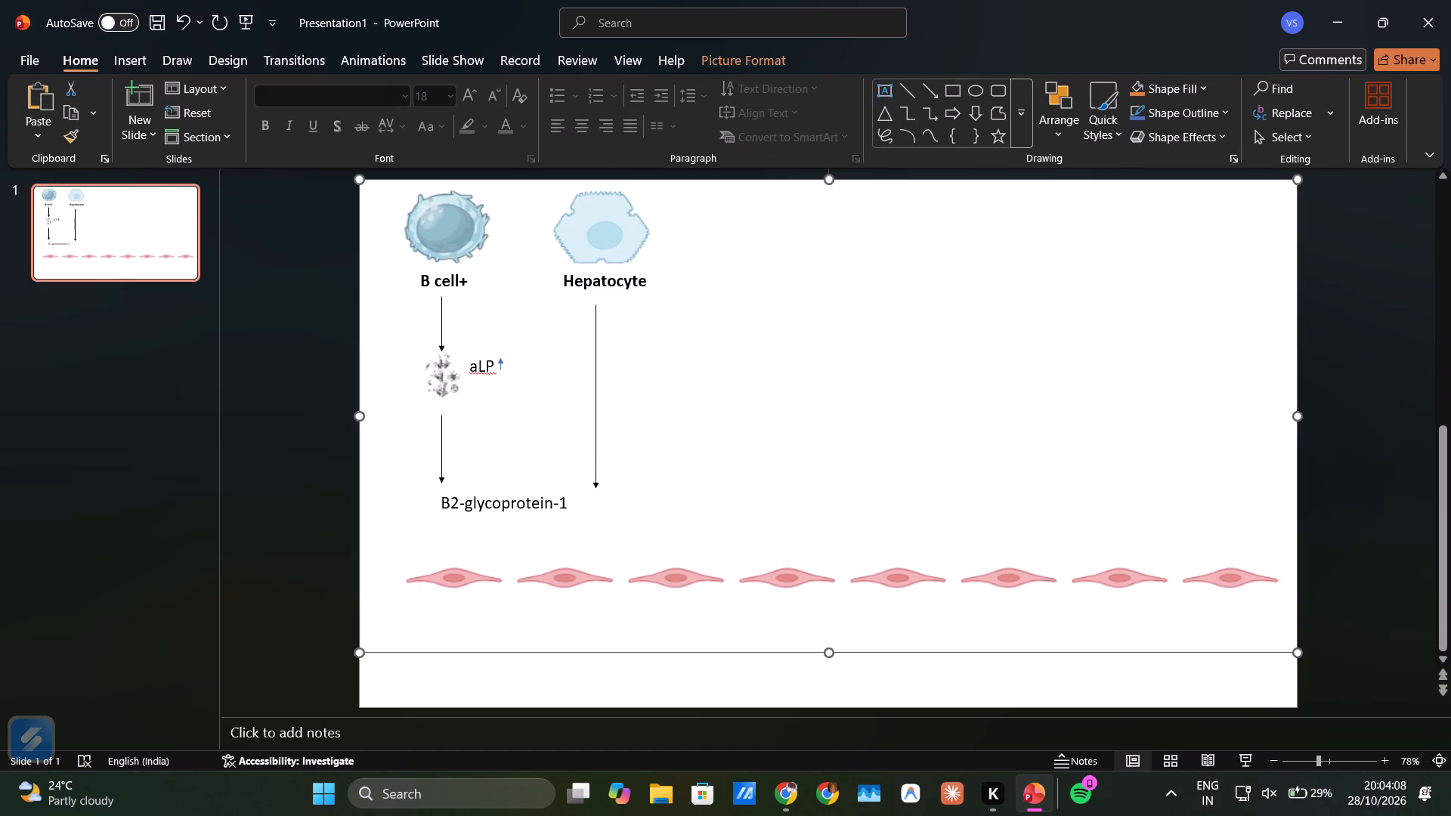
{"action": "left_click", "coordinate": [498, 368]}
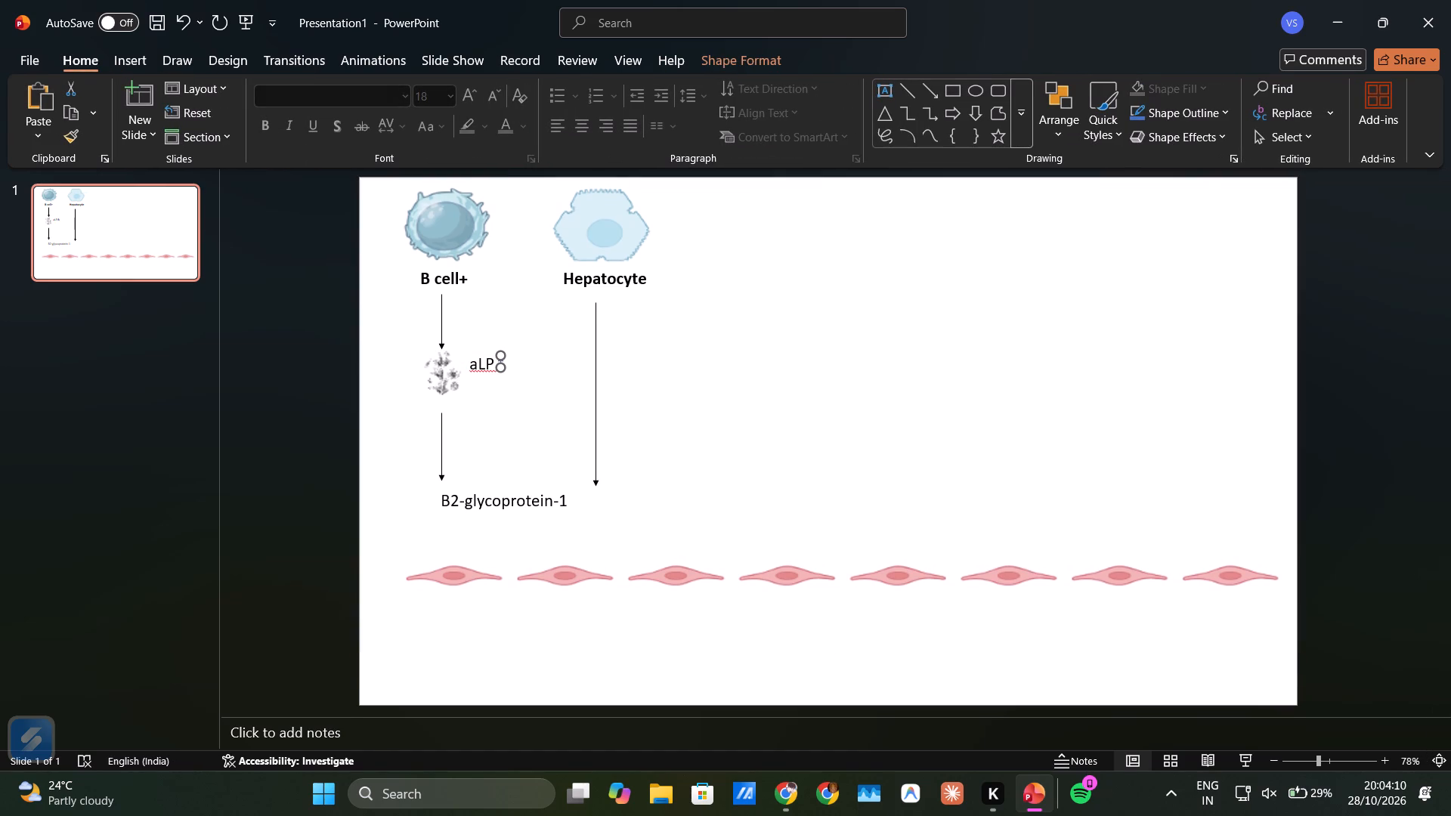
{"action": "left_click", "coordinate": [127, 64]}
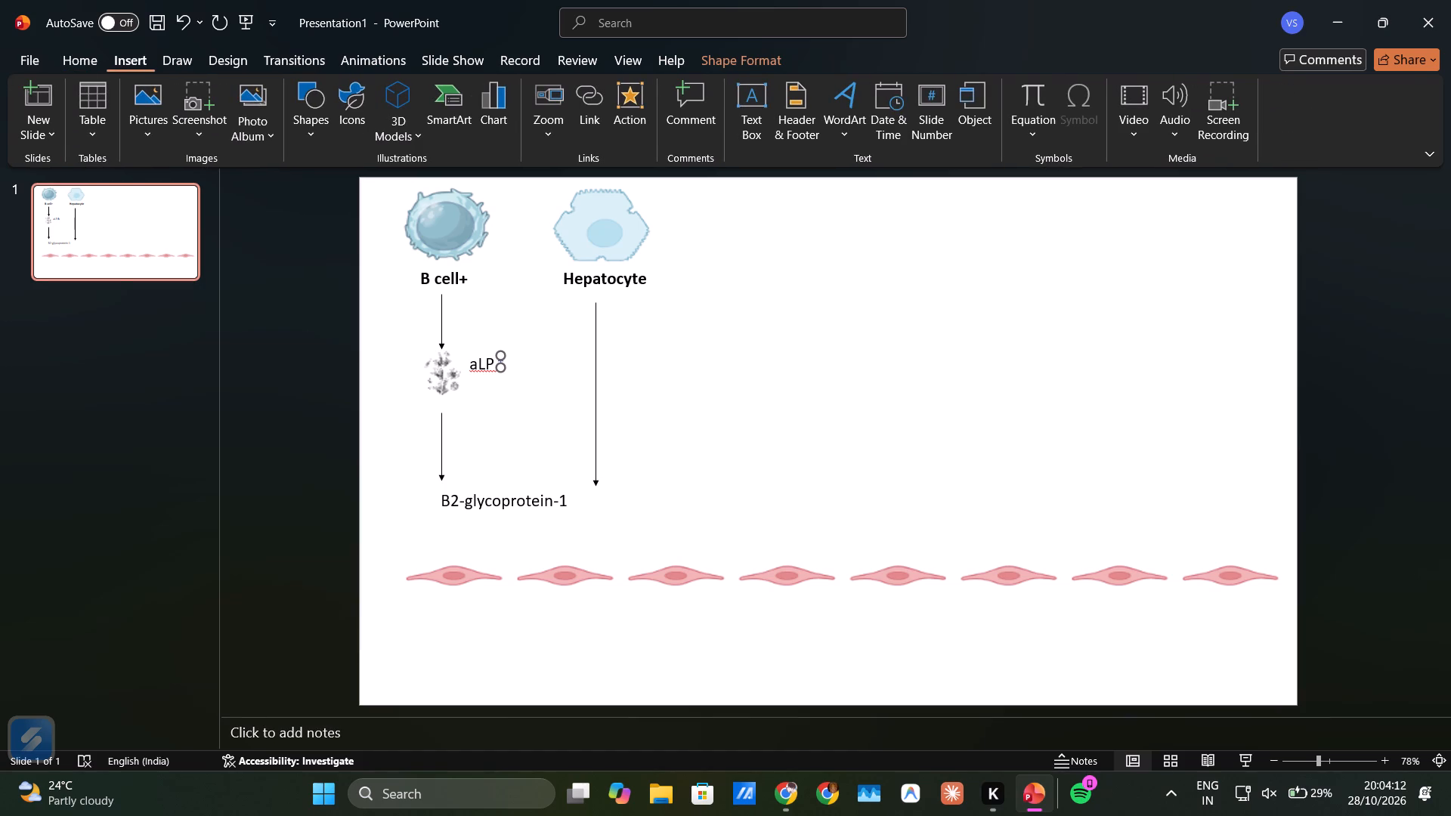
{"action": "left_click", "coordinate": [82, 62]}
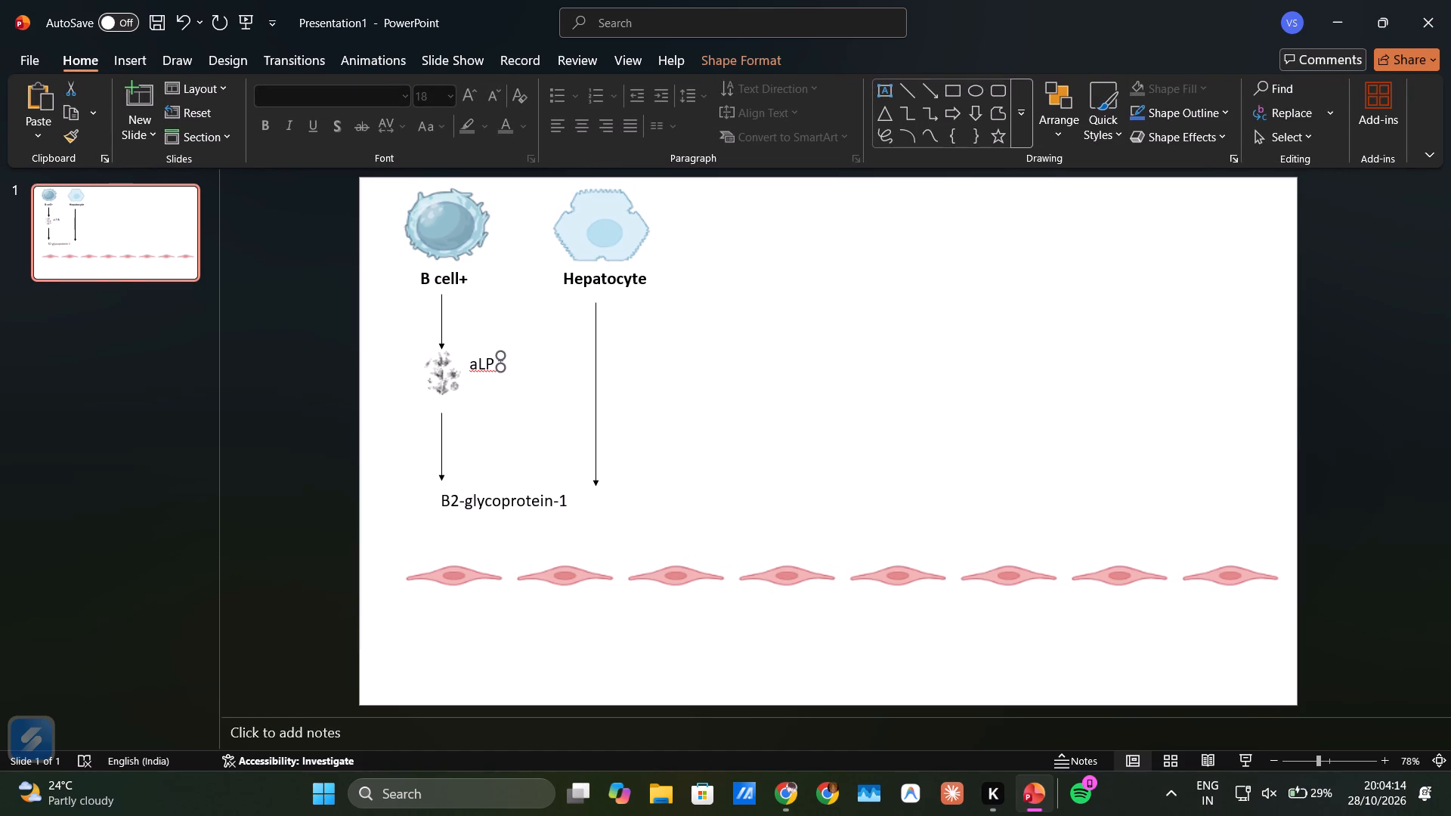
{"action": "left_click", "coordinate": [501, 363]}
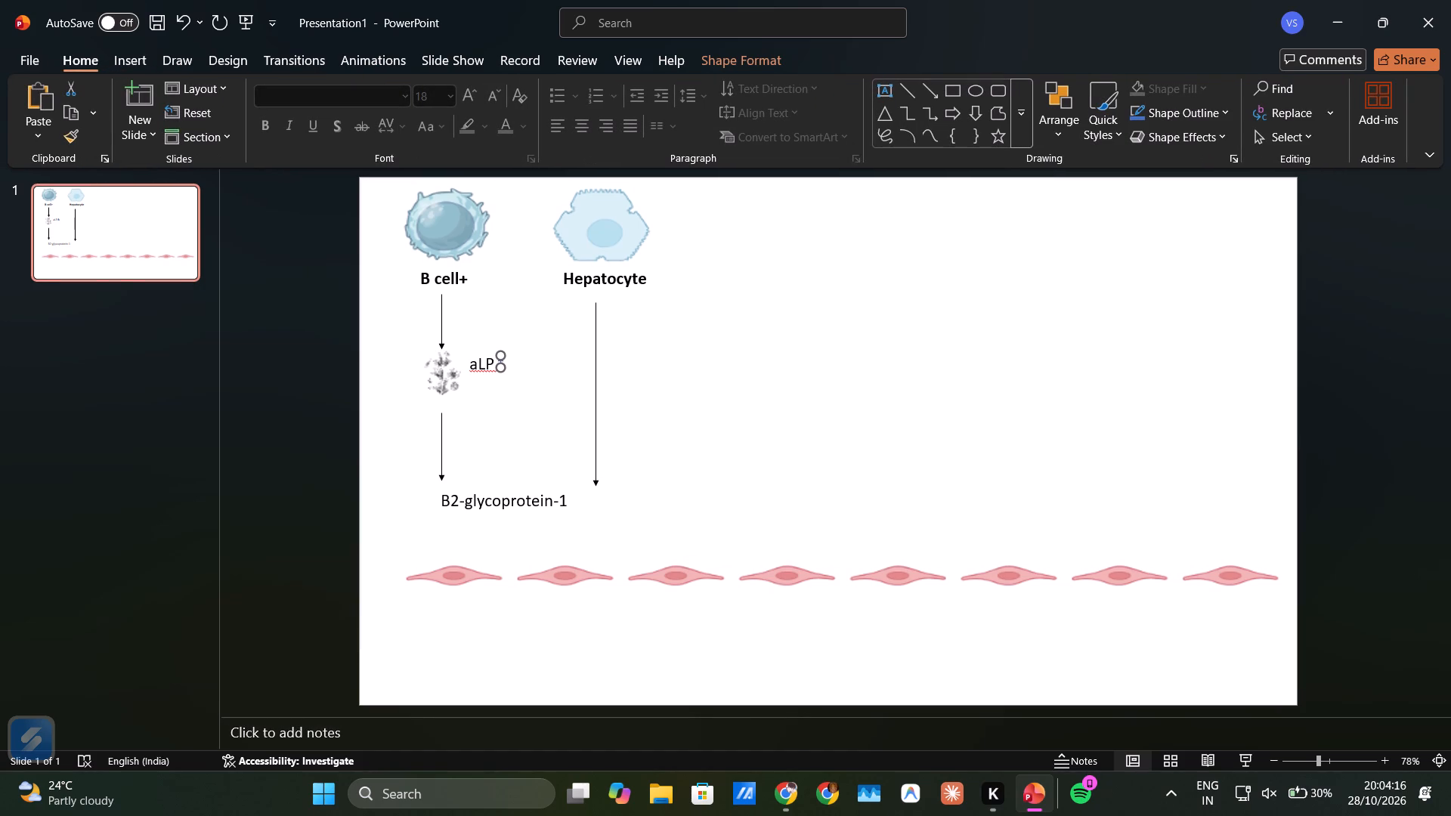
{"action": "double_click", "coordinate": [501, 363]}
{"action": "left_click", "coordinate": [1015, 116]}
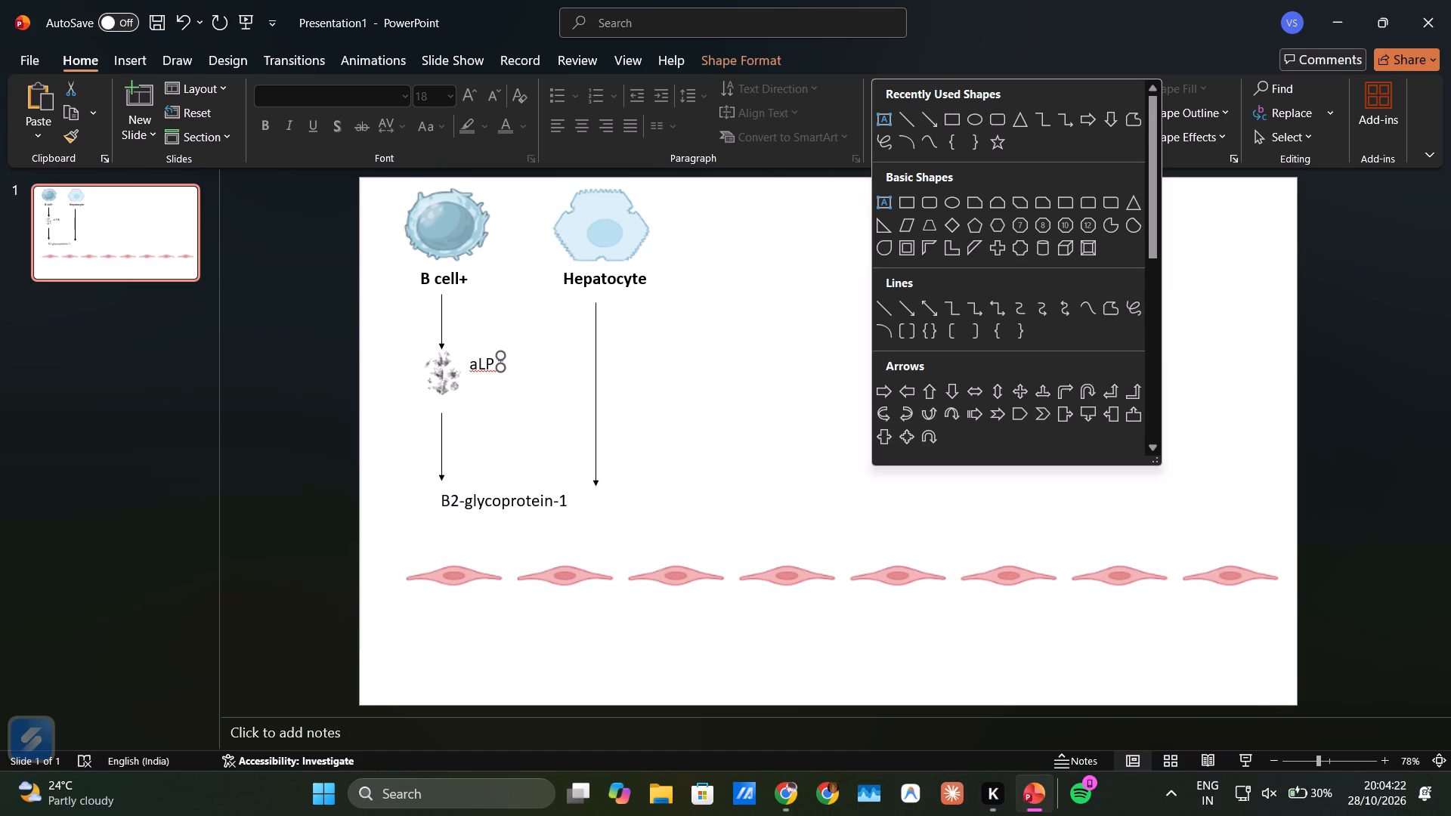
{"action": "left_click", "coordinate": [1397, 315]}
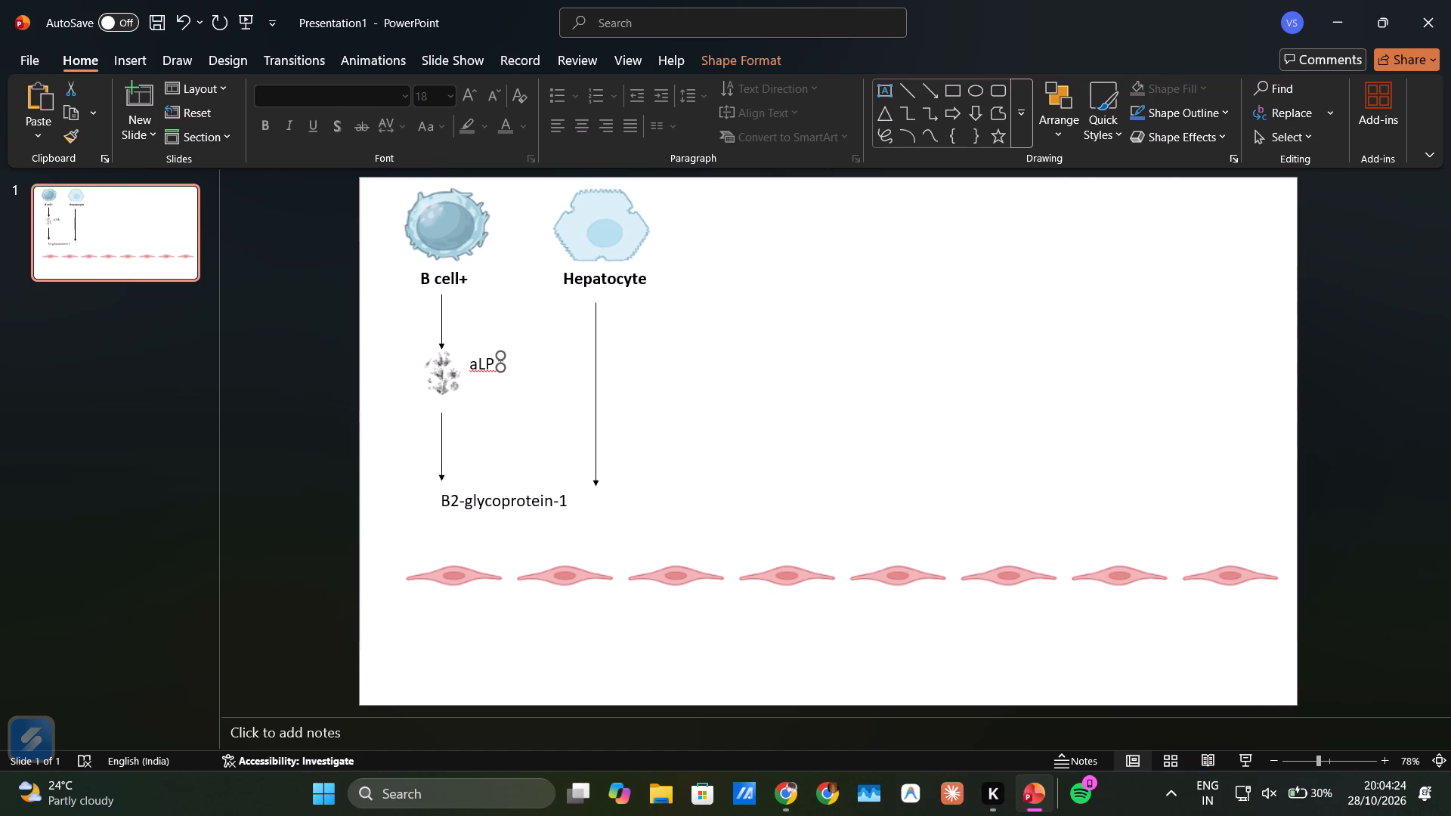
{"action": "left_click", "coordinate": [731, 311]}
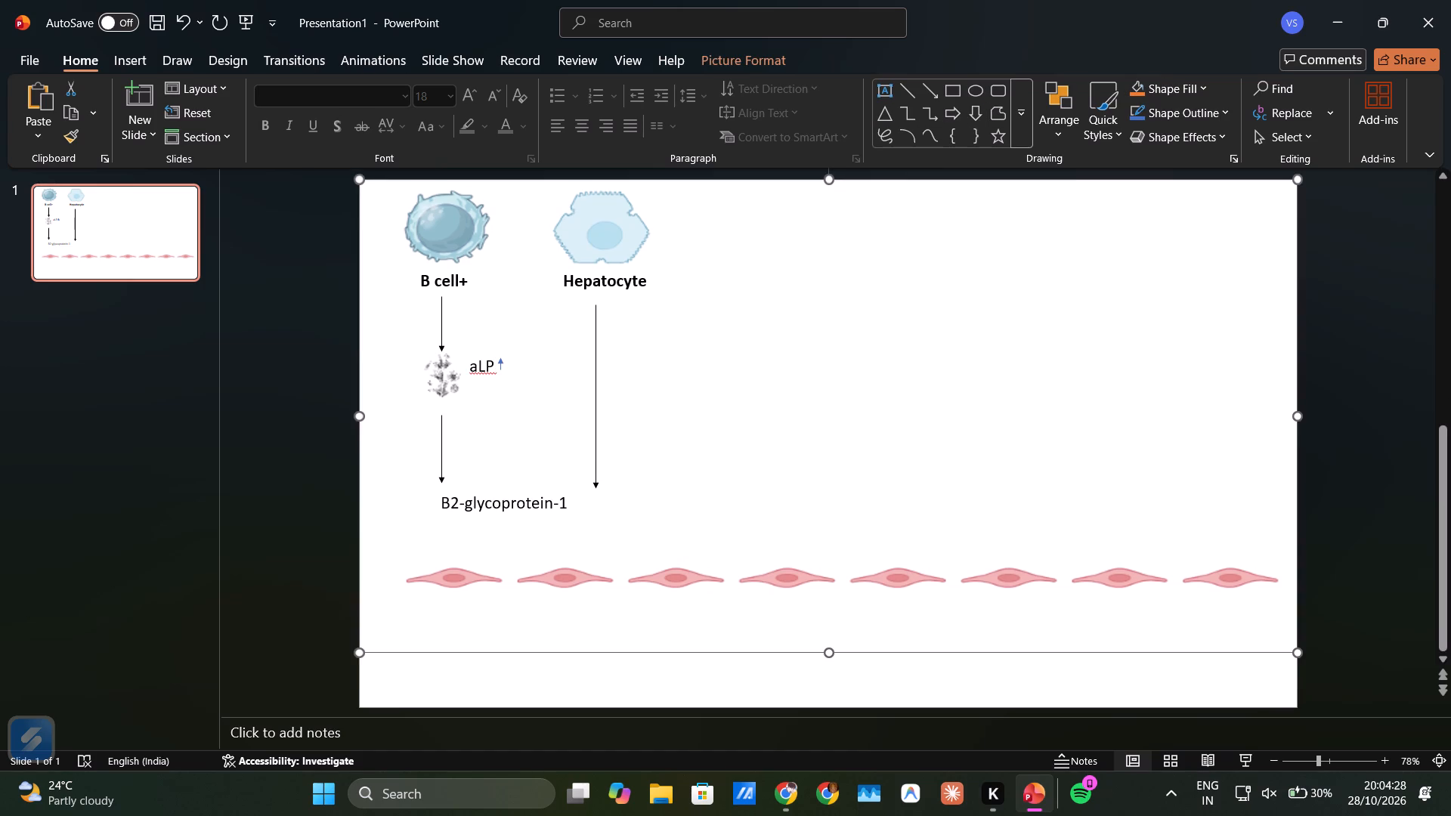
Draw a vertical downward arrow about 0.68" long from beneath the "B2-glycoprotein-1" label to the endothelial row.
{"action": "left_click", "coordinate": [930, 88]}
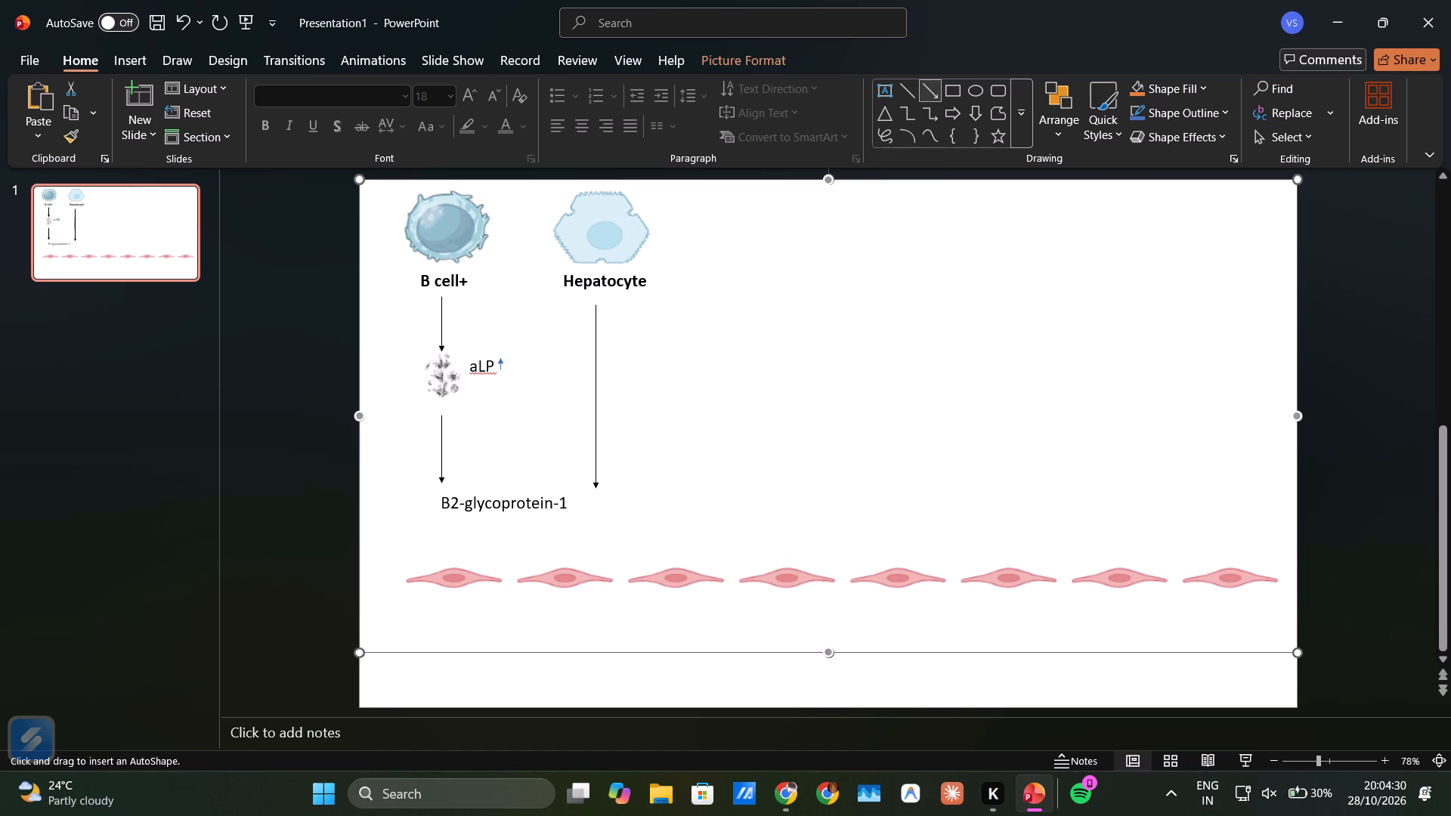
{"action": "left_click_drag", "start_coordinate": [502, 523], "coordinate": [503, 570]}
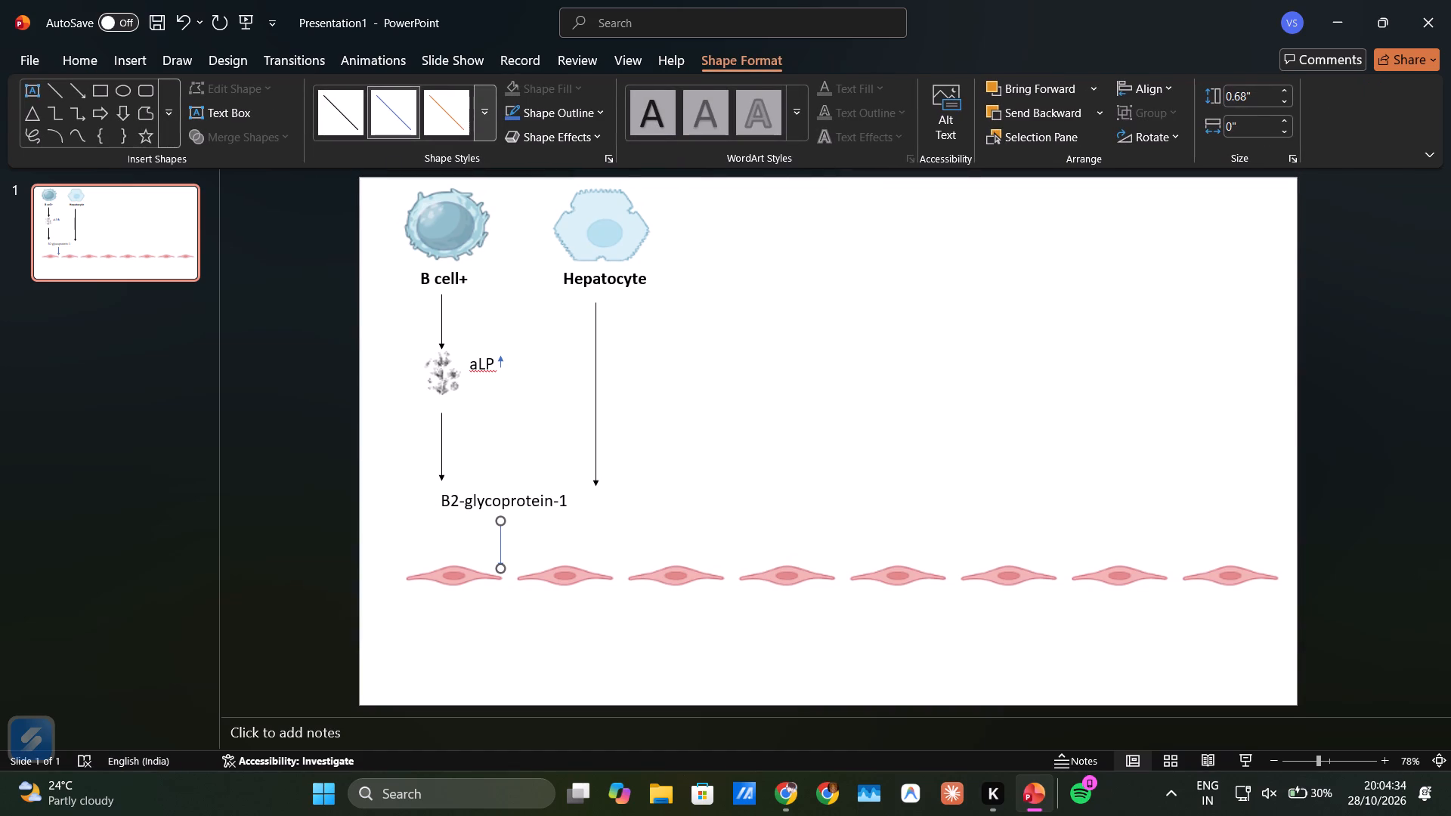
Apply the medium-weight black theme line style to the arrow between "B2-glycoprotein-1" and the endothelial row.
{"action": "left_click", "coordinate": [489, 128]}
{"action": "left_click", "coordinate": [341, 231]}
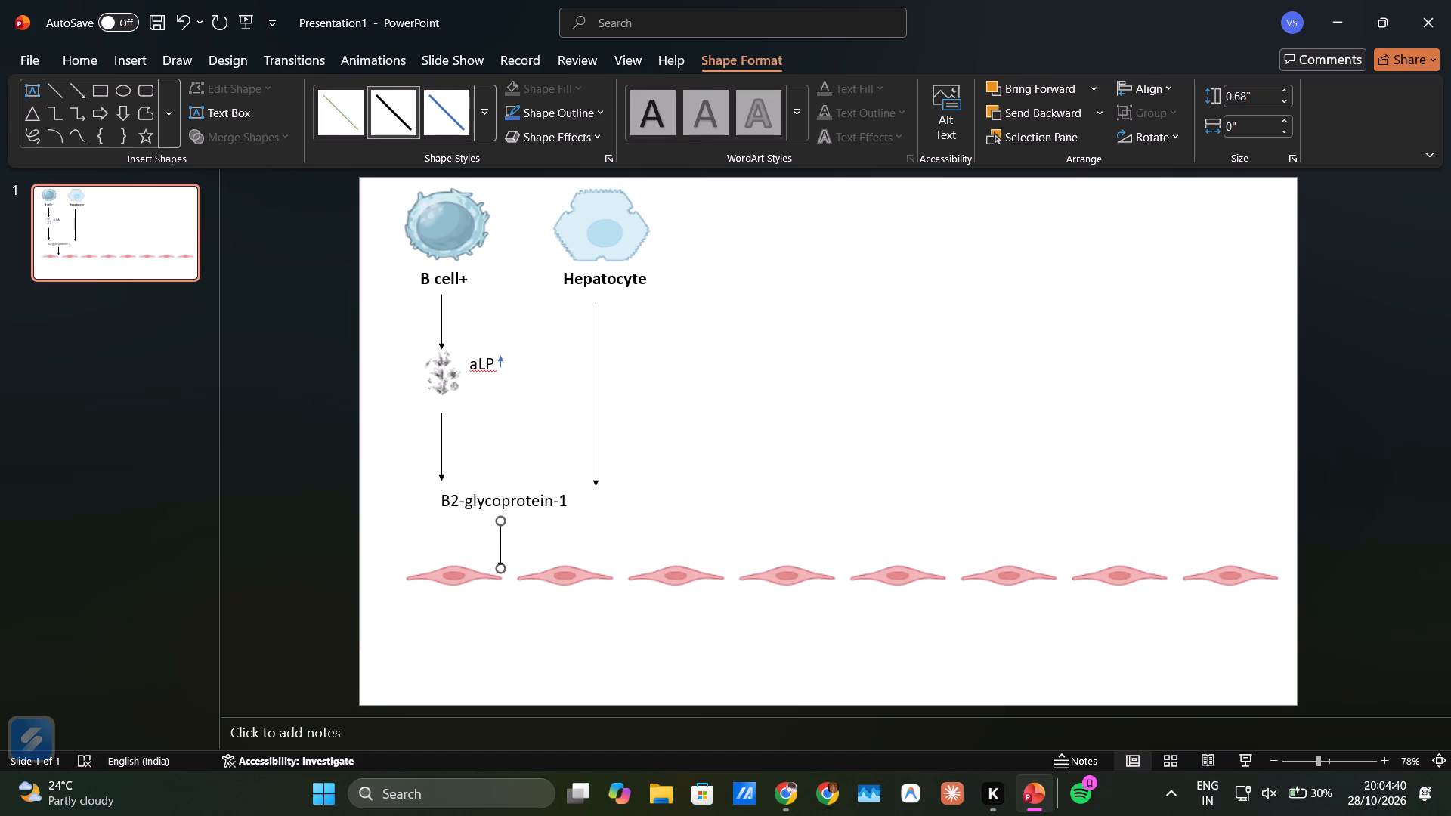
{"action": "left_click", "coordinate": [806, 236]}
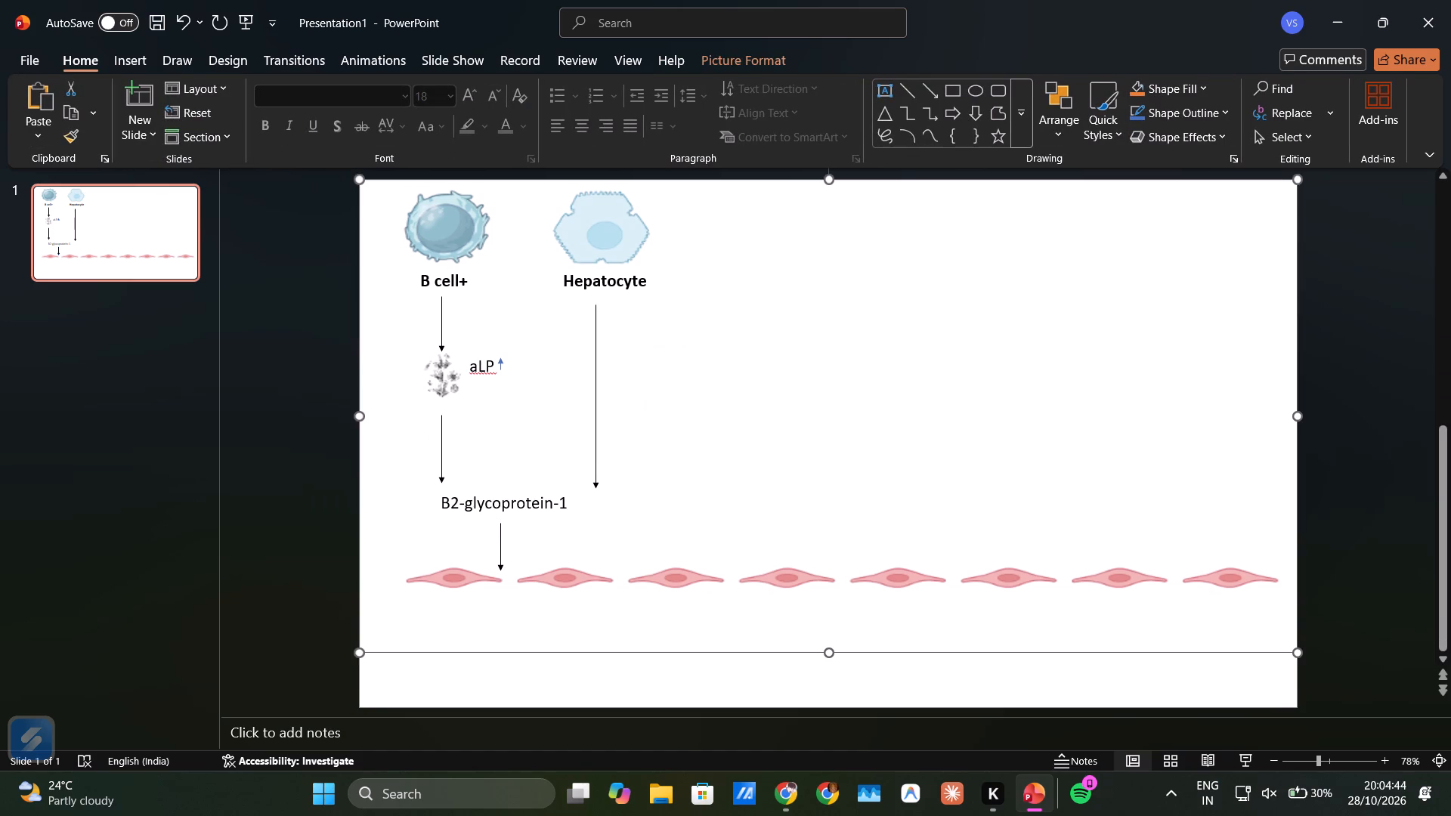
{"action": "left_click", "coordinate": [417, 675]}
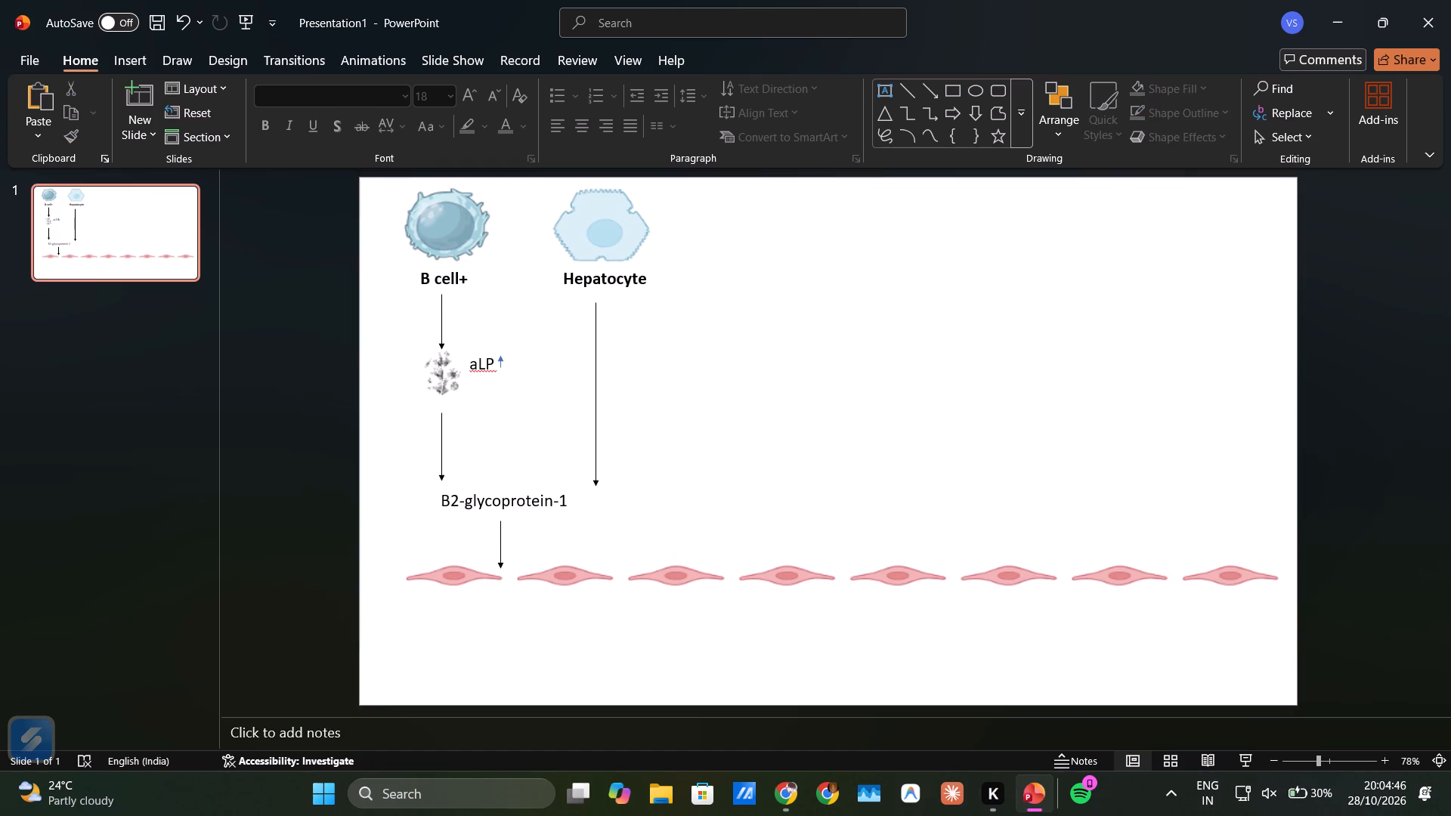
Add a text box below the endothelial row, near its B cell end, reading “+” = activation, with the plus sign in quotation marks.
{"action": "left_click", "coordinate": [128, 64]}
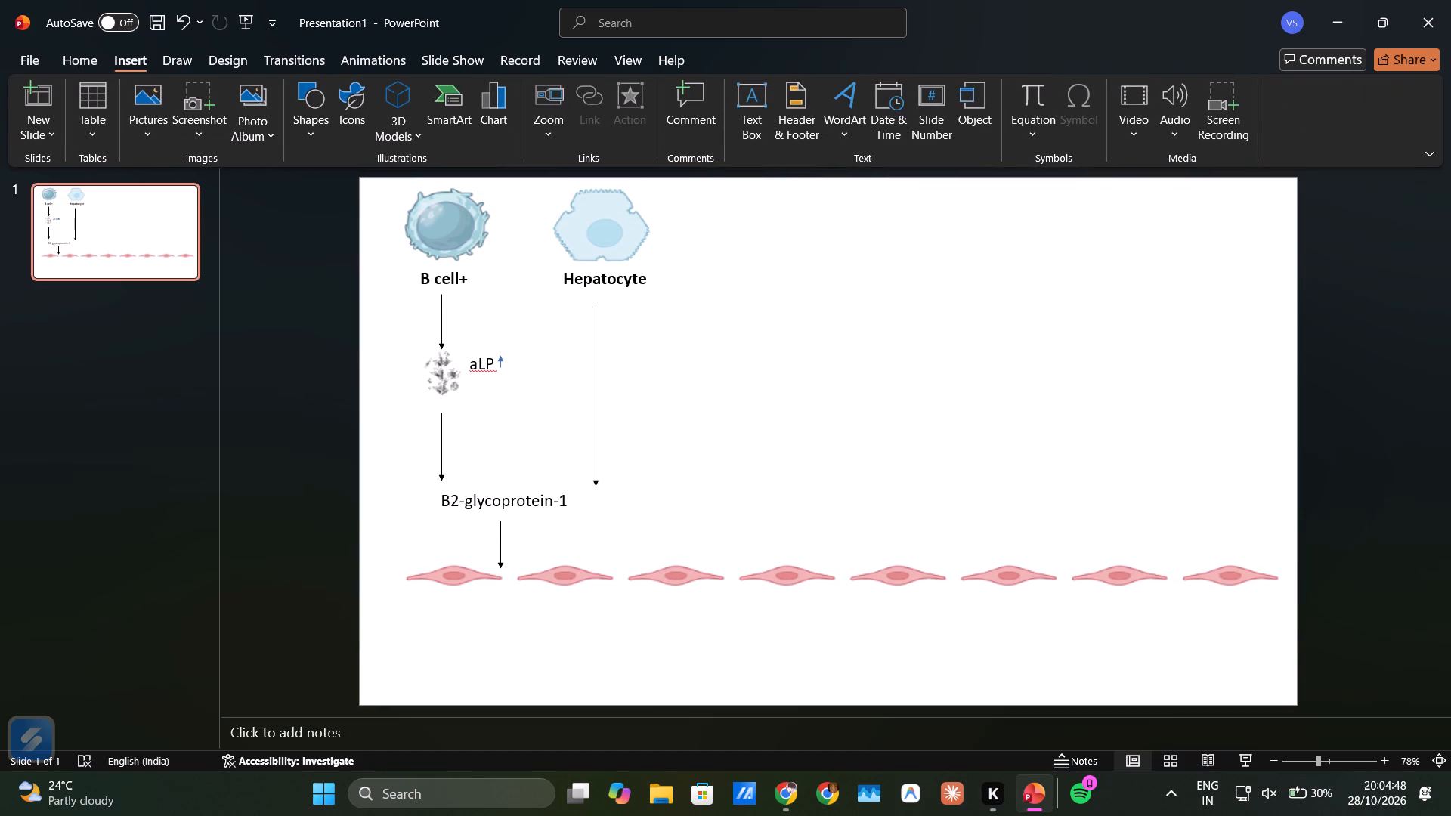
{"action": "left_click", "coordinate": [760, 116]}
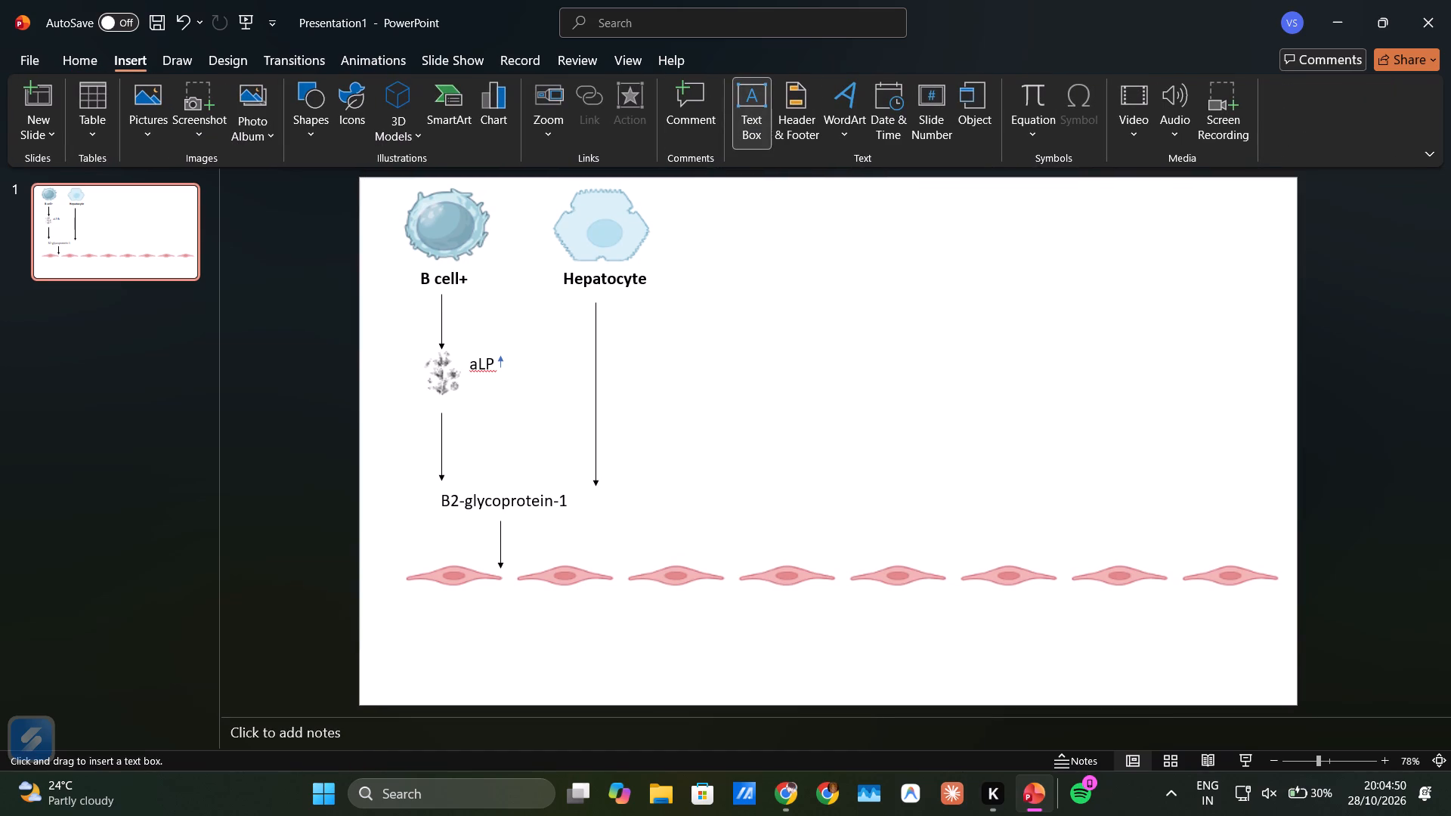
{"action": "left_click_drag", "start_coordinate": [388, 635], "coordinate": [537, 685]}
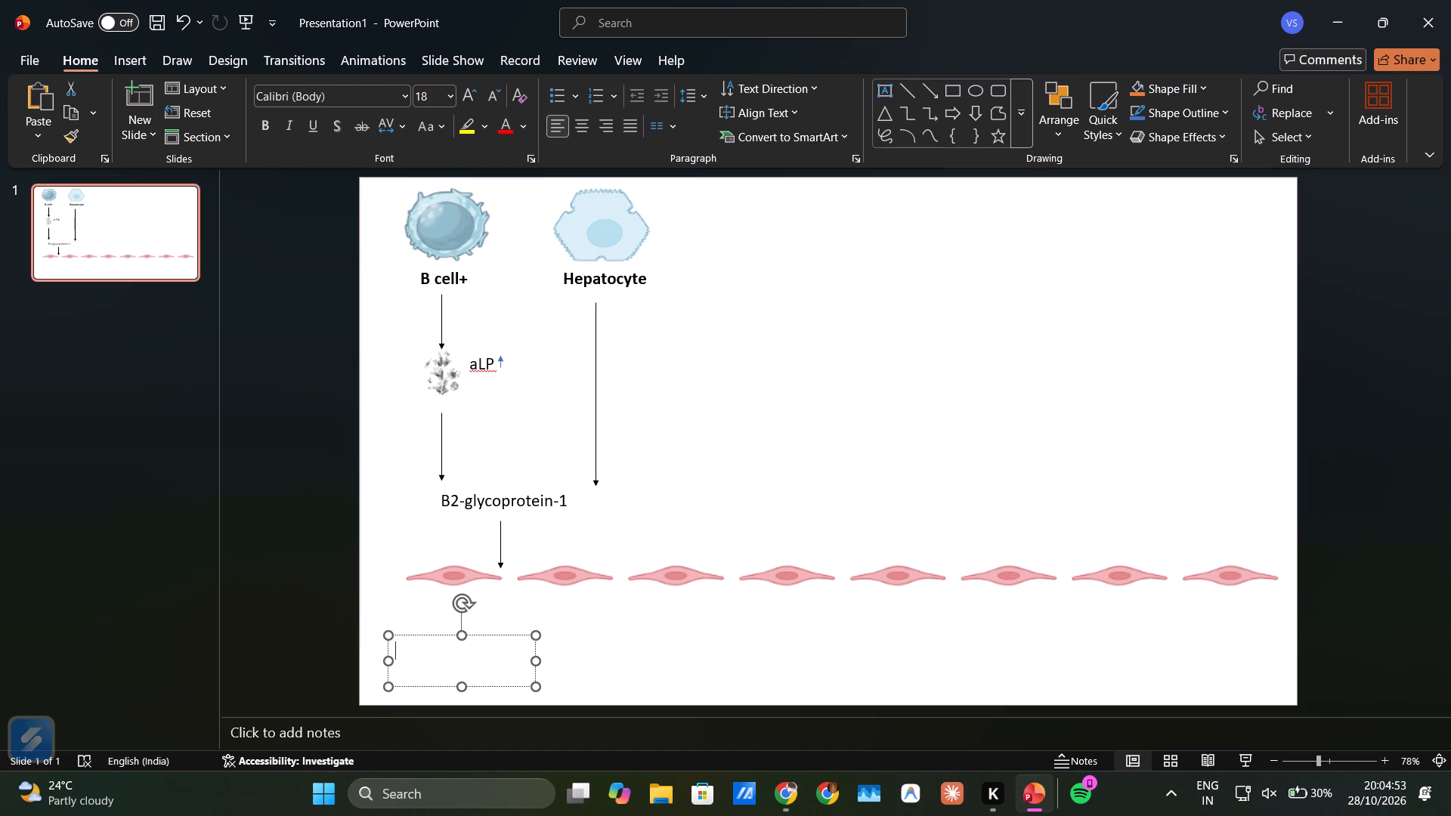
{"action": "key", "text": "shift+plus"}
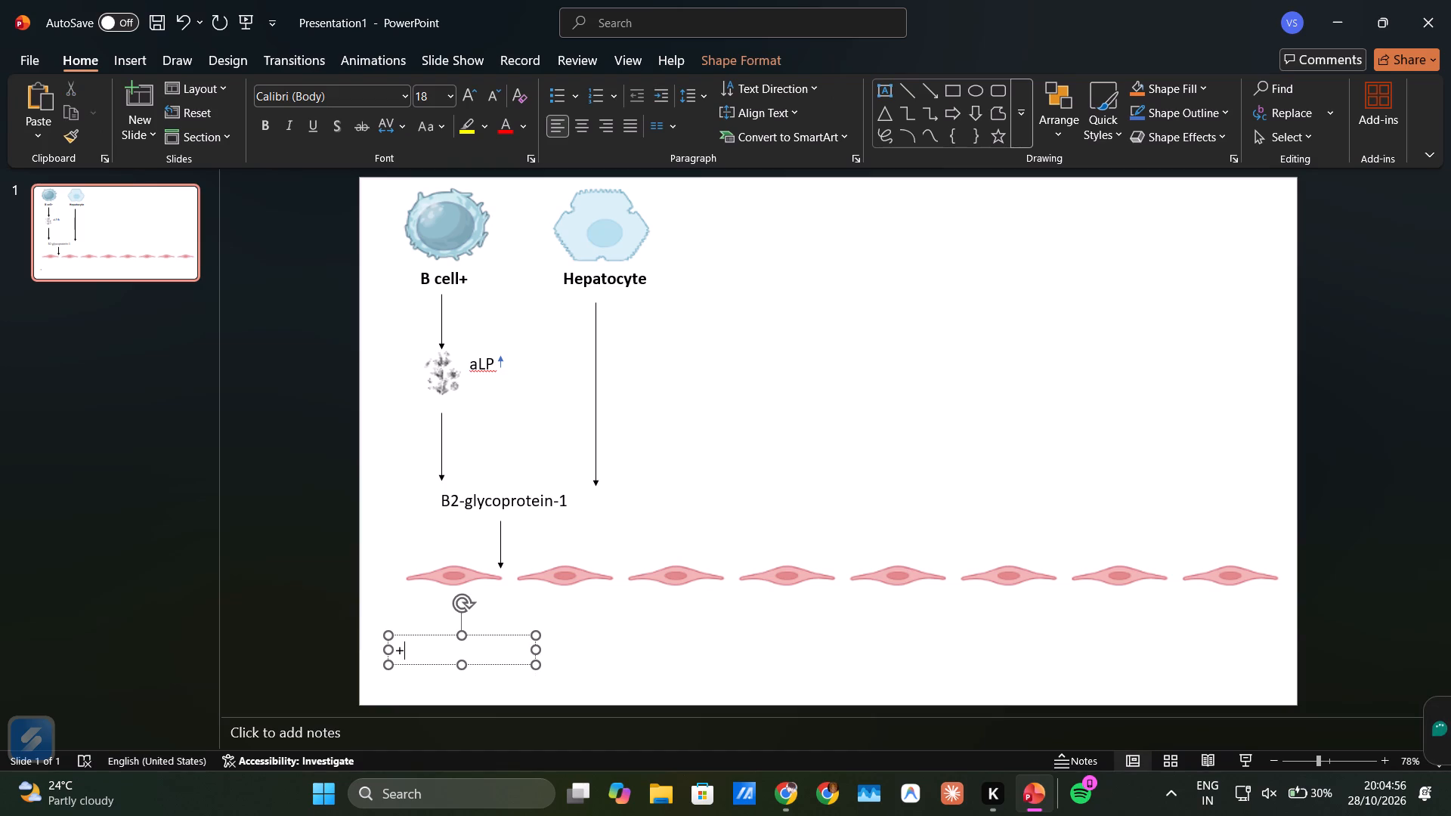
{"action": "key", "text": "Left"}
{"action": "key", "text": "shift+quotedbl"}
{"action": "key", "text": "shift+Right"}
{"action": "key", "text": "shift+quotedbl"}
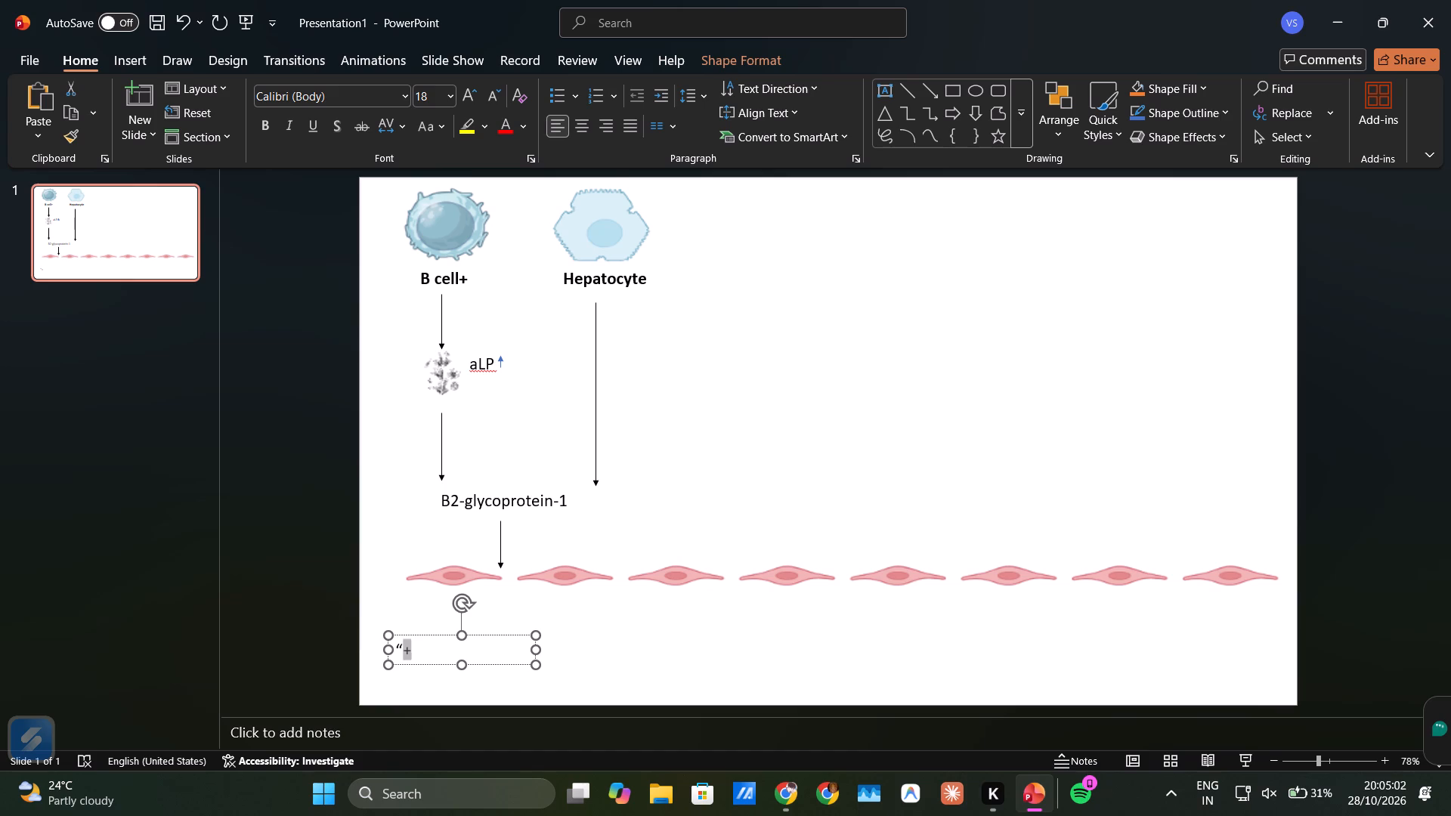
{"action": "key", "text": "Left"}
{"action": "key", "text": "shift+plus"}
{"action": "key", "text": "Right"}
{"action": "key", "text": "space"}
{"action": "key", "text": "equal"}
{"action": "key", "text": "space"}
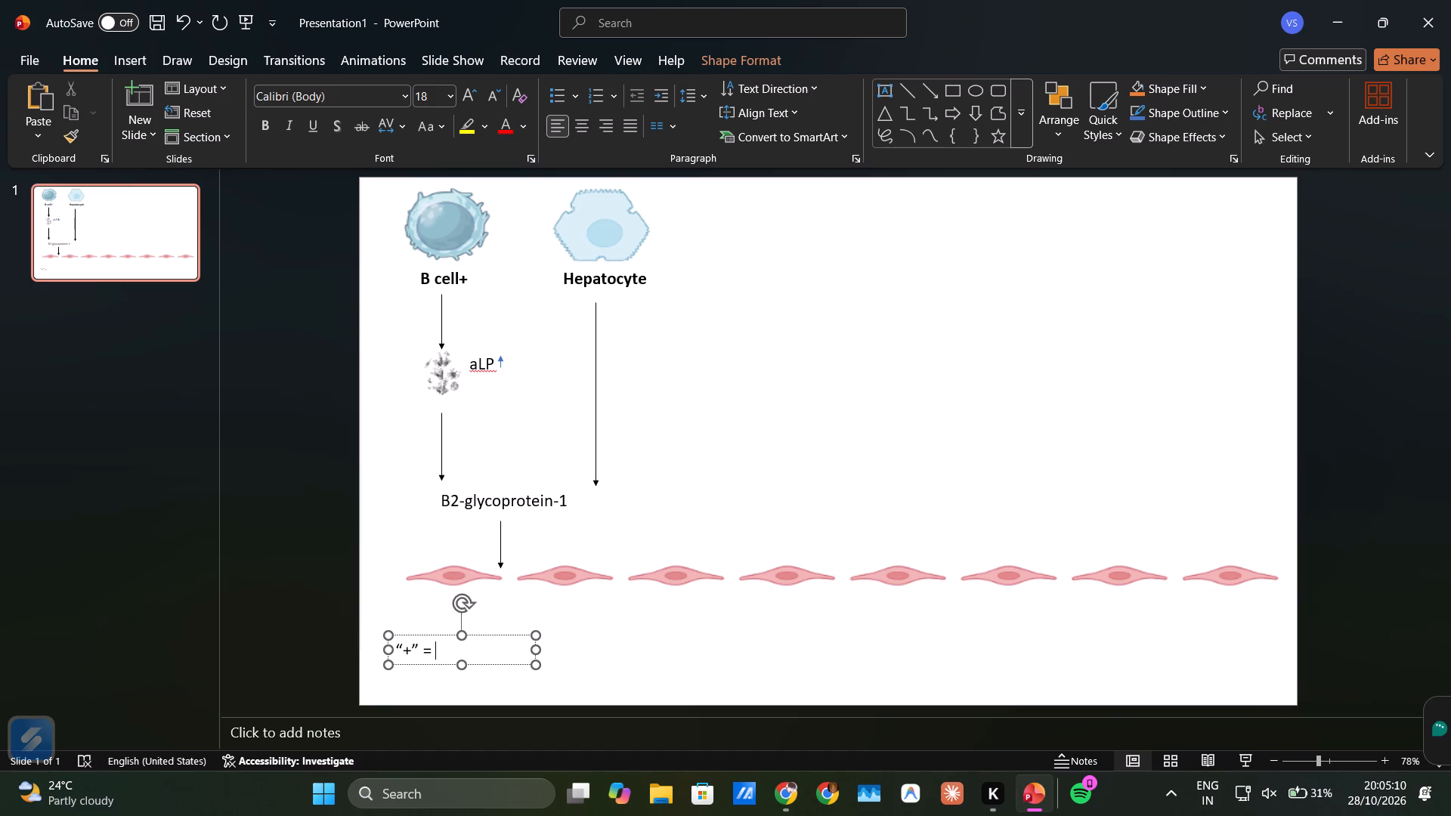
{"action": "type", "text": "act"}
{"action": "type", "text": "ivat"}
{"action": "type", "text": "ion"}
{"action": "left_click", "coordinate": [548, 649]}
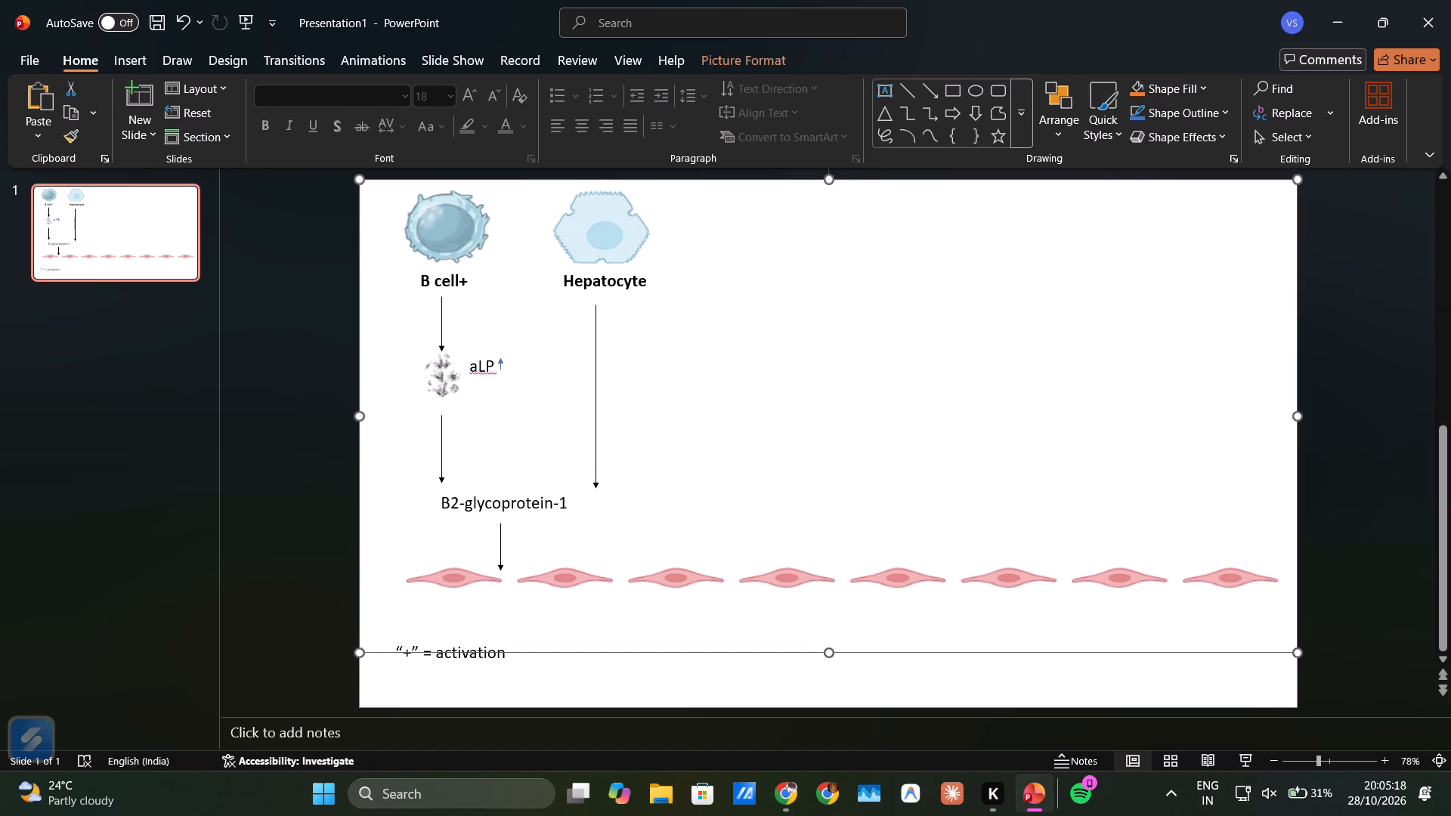
{"action": "left_click", "coordinate": [464, 675]}
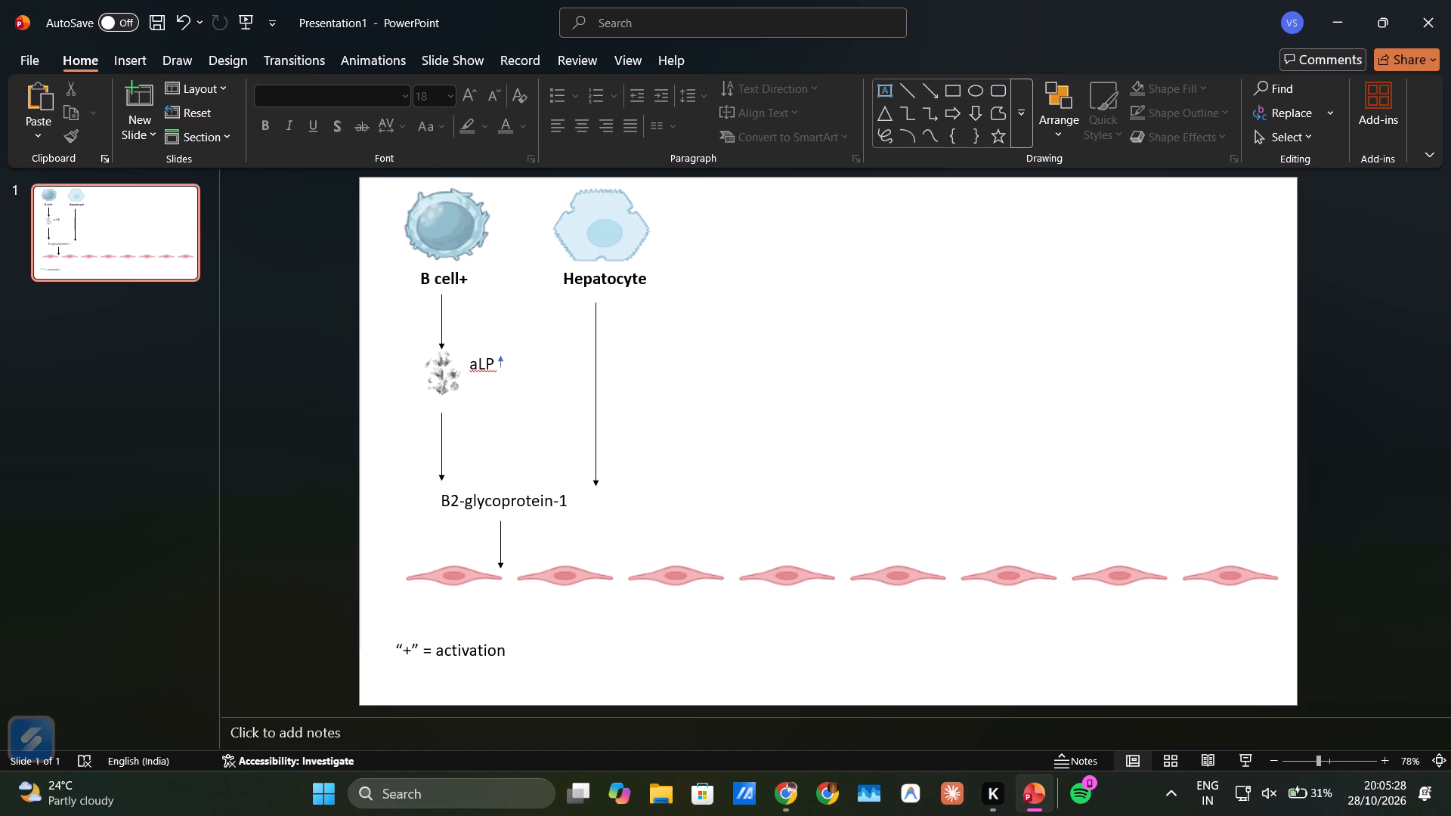
Select the picture containing the endothelial cell row.
{"action": "left_click", "coordinate": [792, 576]}
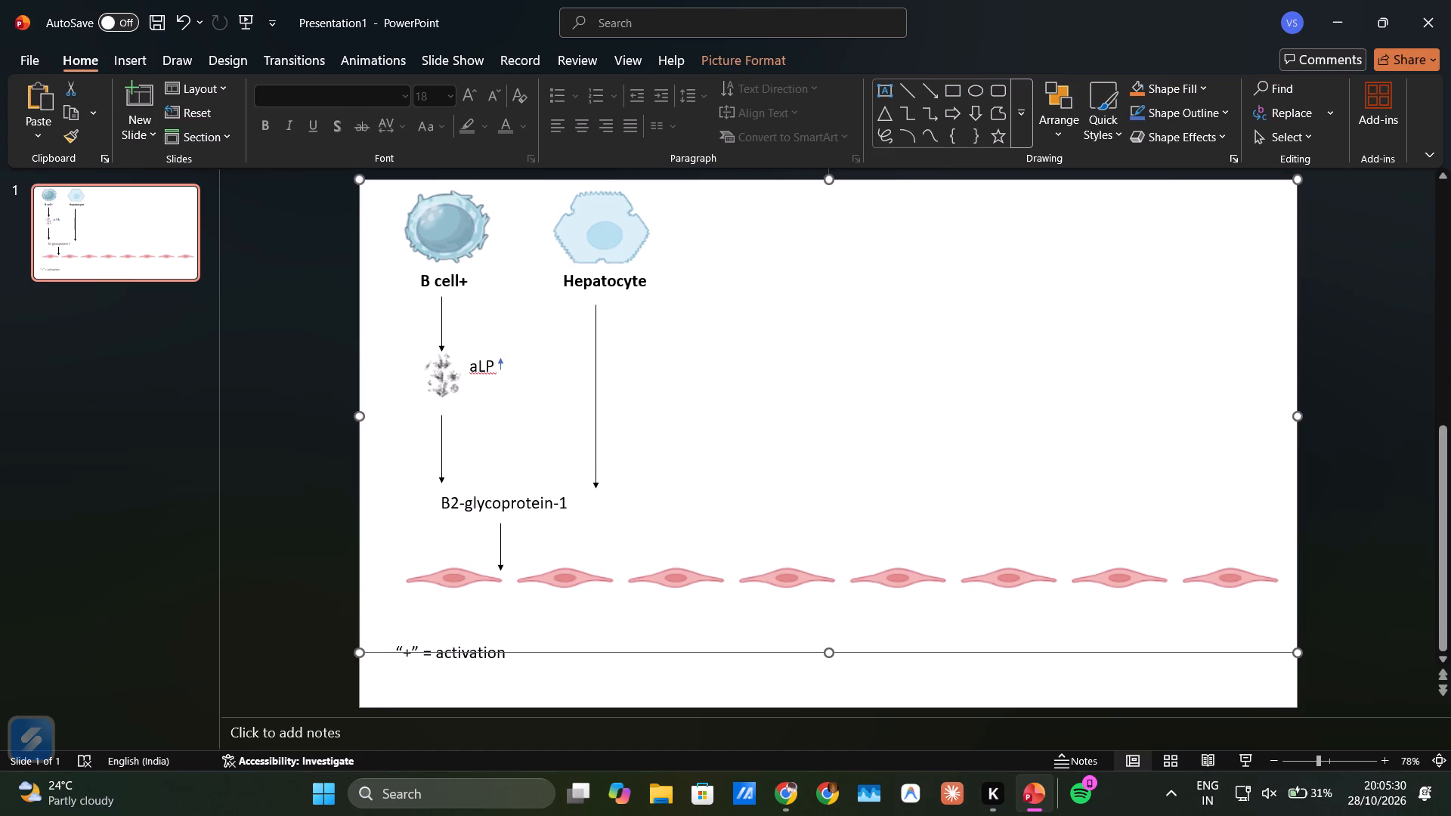